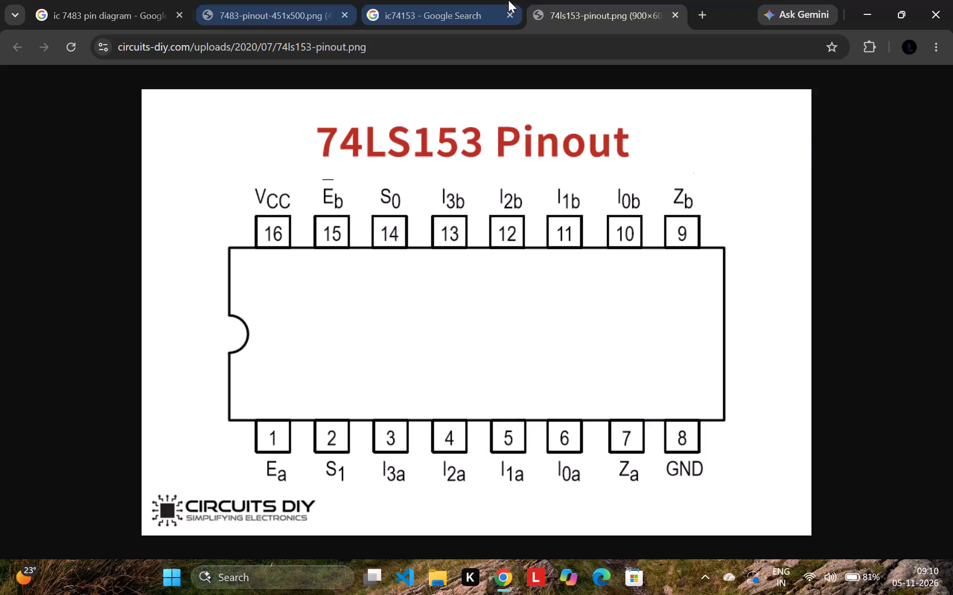
Switch to the Brave browser and go back from the open multiplexer video to the YouTube home page.
{"action": "left_click", "coordinate": [507, 588]}
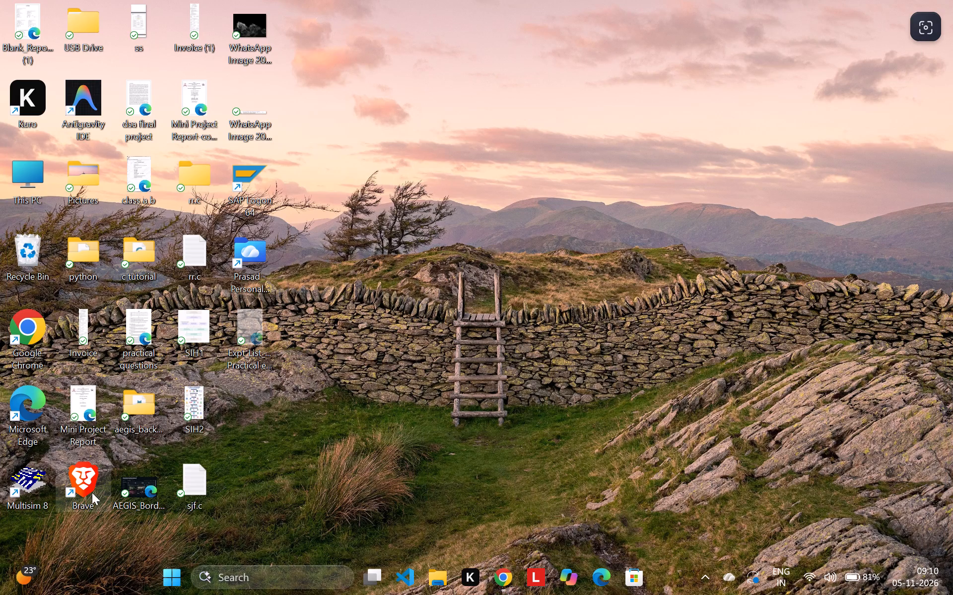
{"action": "double_click", "coordinate": [75, 490]}
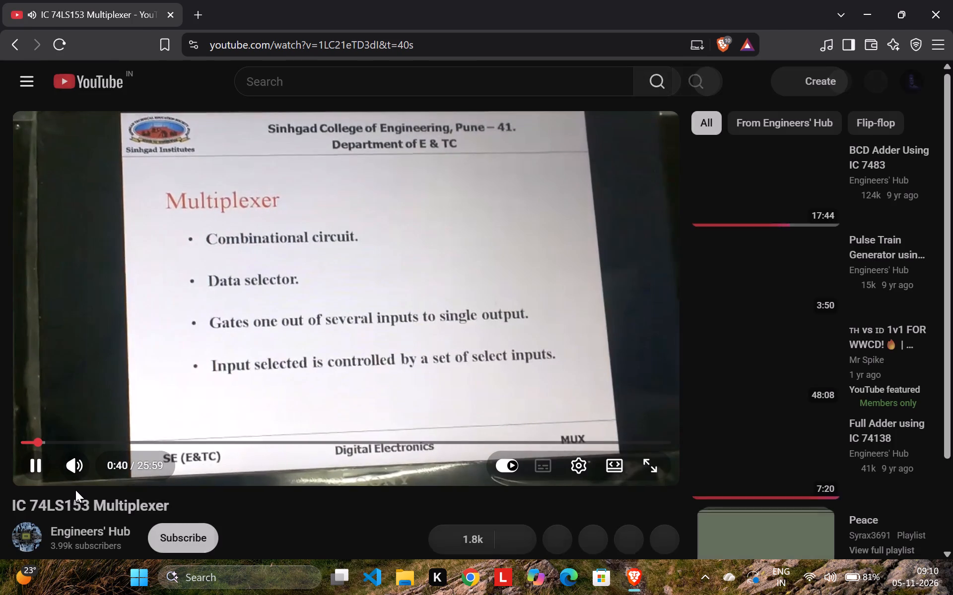
{"action": "left_click", "coordinate": [5, 53]}
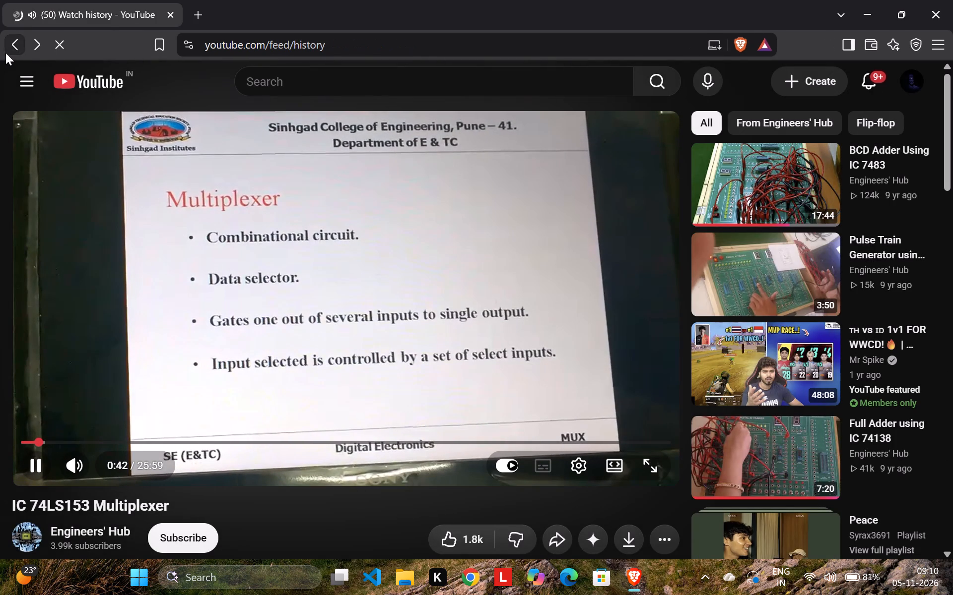
{"action": "left_click", "coordinate": [5, 53]}
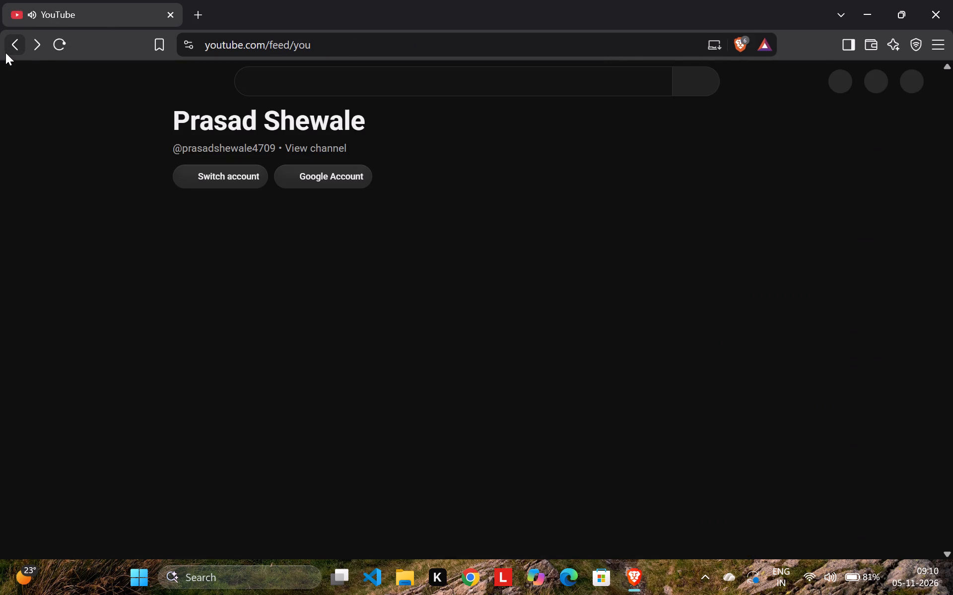
{"action": "left_click", "coordinate": [12, 51]}
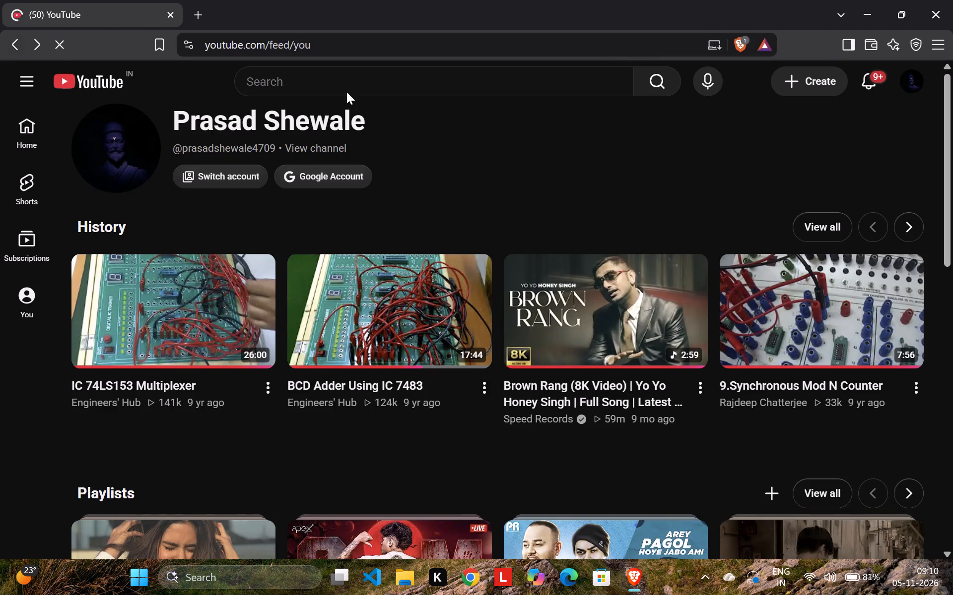
{"action": "left_click", "coordinate": [37, 152]}
Search YouTube for "full subtractor using ic74153".
{"action": "left_click", "coordinate": [449, 85]}
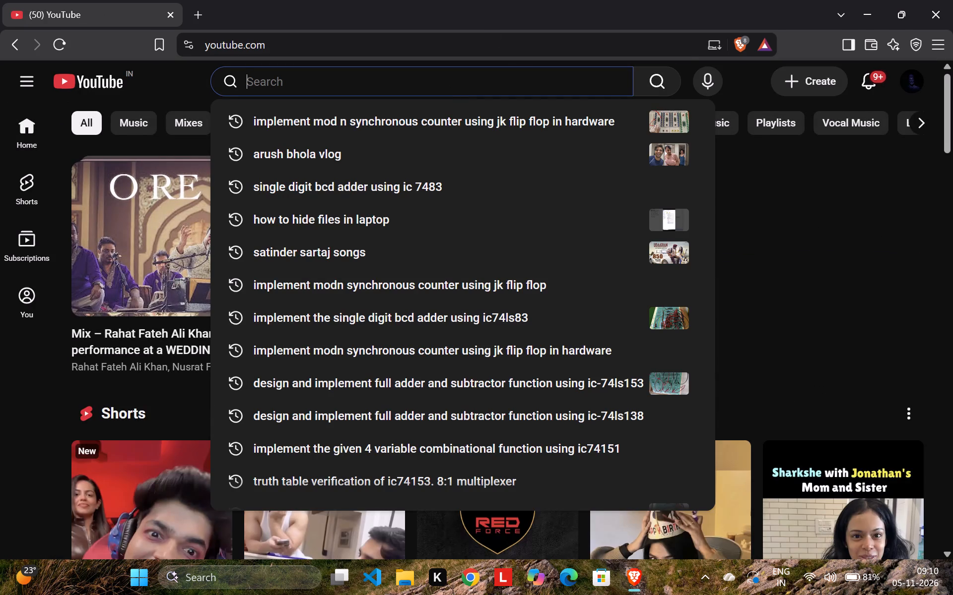
{"action": "type", "text": "full"}
{"action": "key", "text": "space"}
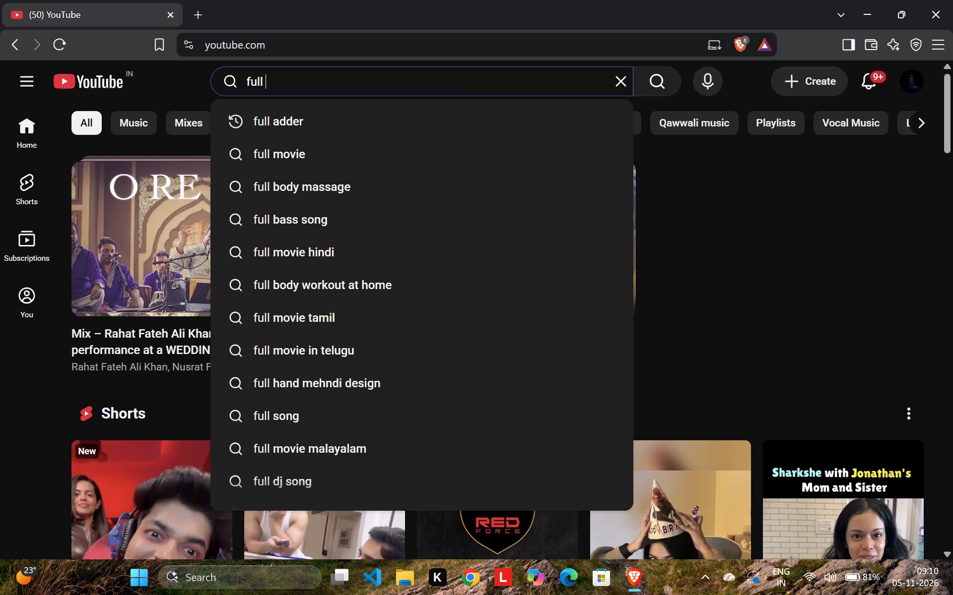
{"action": "type", "text": "subtractor"}
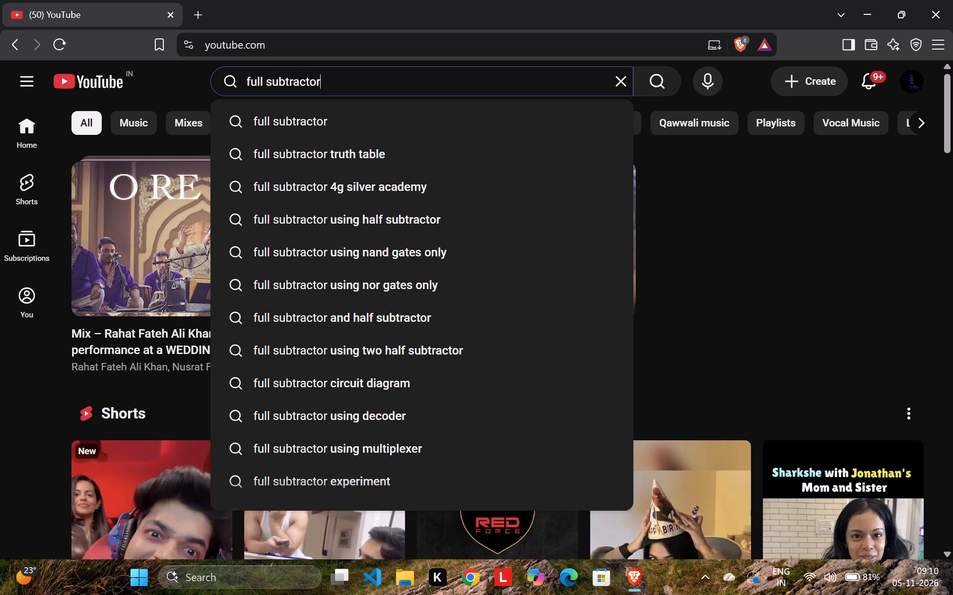
{"action": "key", "text": "space"}
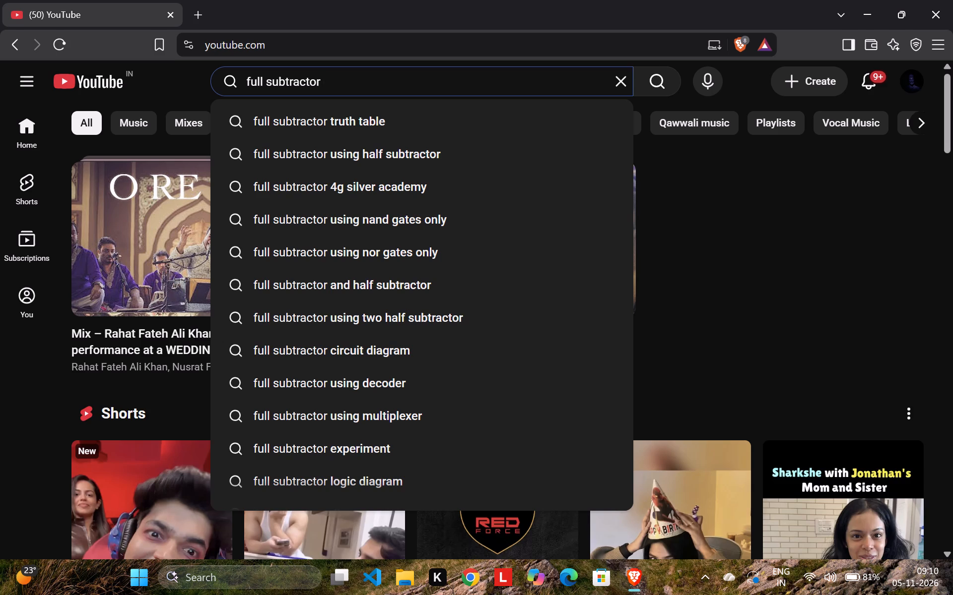
{"action": "type", "text": "using"}
{"action": "key", "text": "space"}
{"action": "type", "text": "ic74153"}
{"action": "key", "text": "Return"}
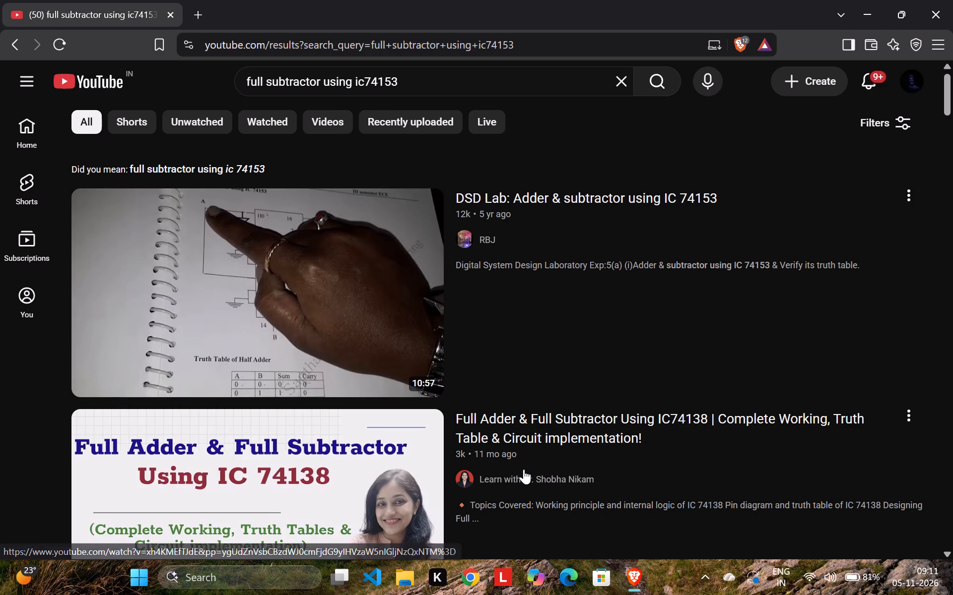
Look through the search results for a video demonstrating a full subtractor built with IC 74153.
{"action": "scroll", "coordinate": [524, 469], "scroll_direction": "down", "scroll_amount": 3}
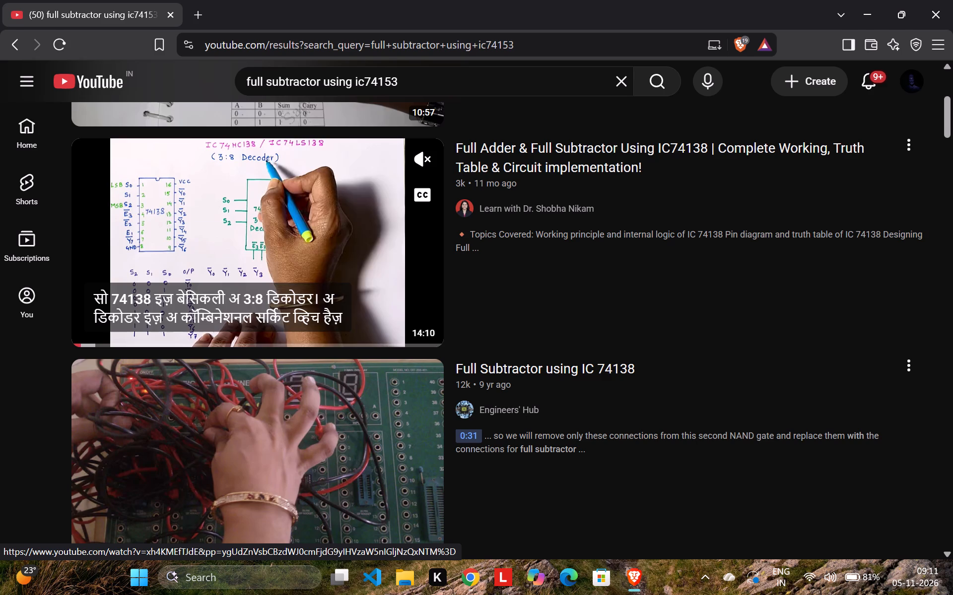
{"action": "scroll", "coordinate": [530, 398], "scroll_direction": "up", "scroll_amount": 4}
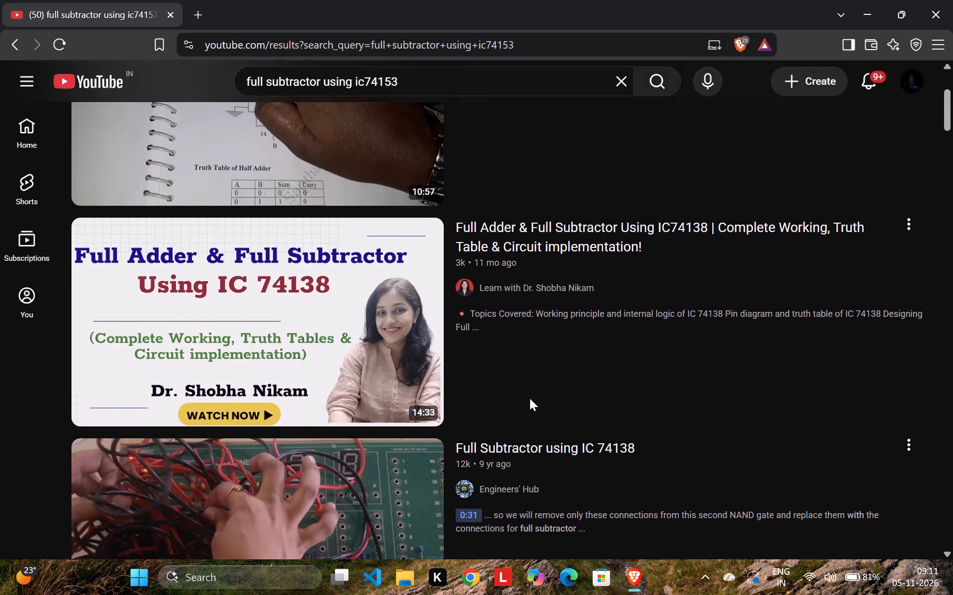
{"action": "scroll", "coordinate": [530, 398], "scroll_direction": "up", "scroll_amount": 4}
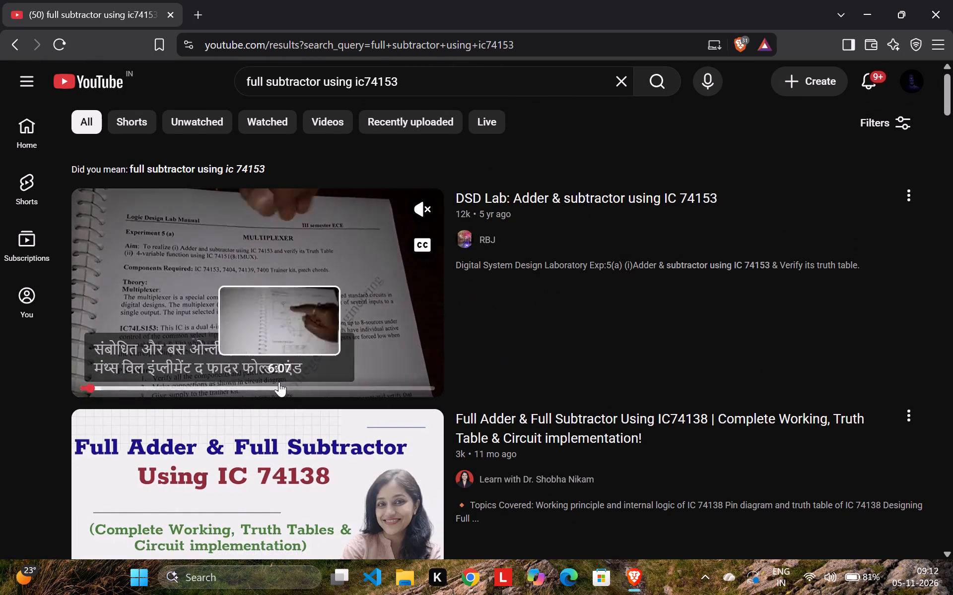
{"action": "scroll", "coordinate": [423, 373], "scroll_direction": "down", "scroll_amount": 4}
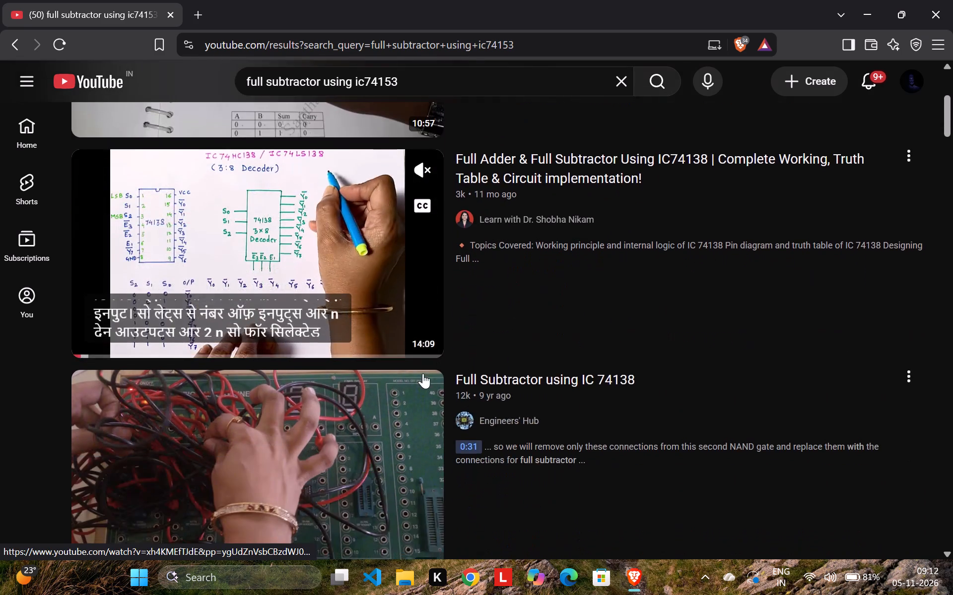
{"action": "scroll", "coordinate": [423, 373], "scroll_direction": "down", "scroll_amount": 1}
{"action": "scroll", "coordinate": [423, 373], "scroll_direction": "up", "scroll_amount": 1}
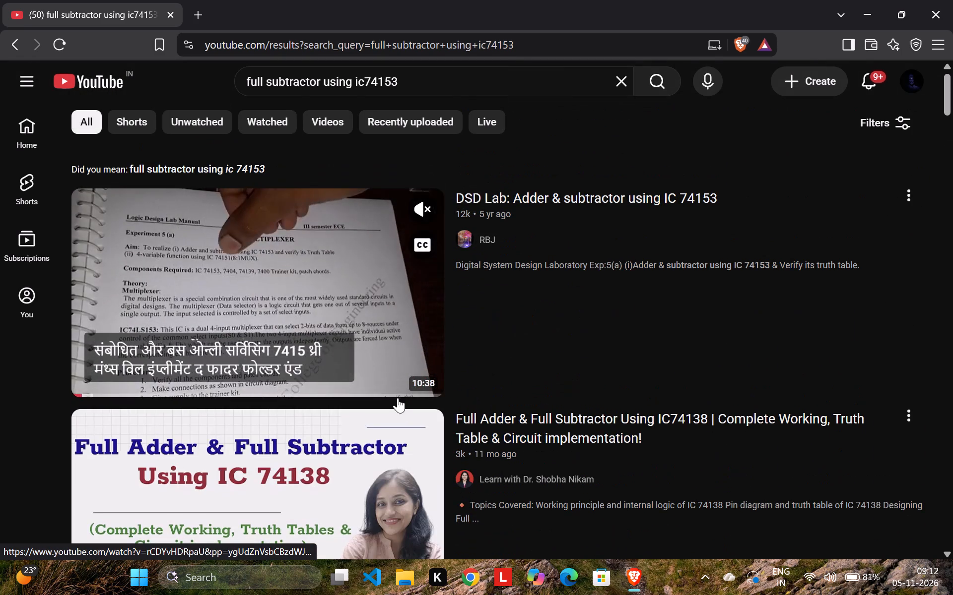
{"action": "scroll", "coordinate": [357, 516], "scroll_direction": "down", "scroll_amount": 6}
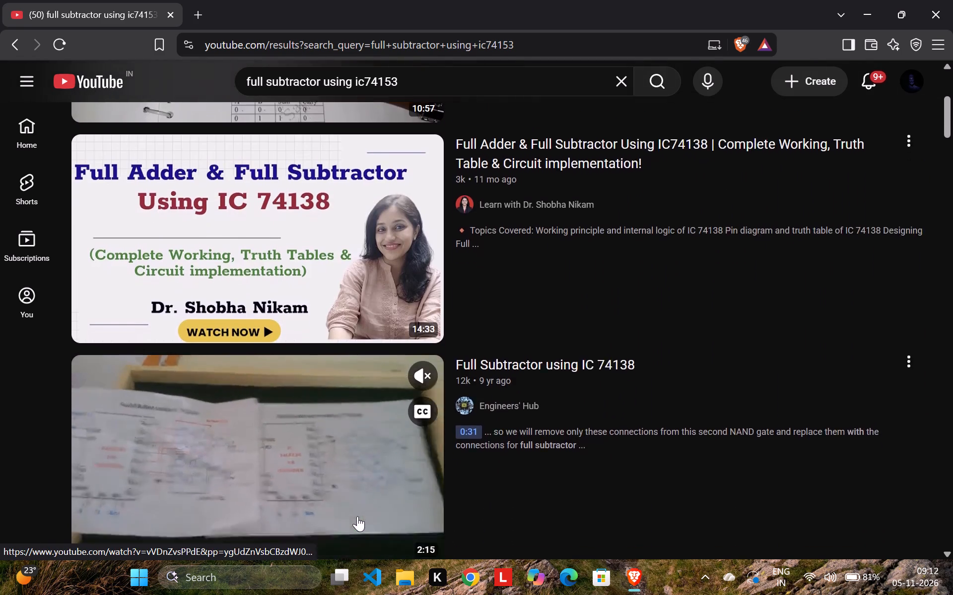
{"action": "scroll", "coordinate": [357, 516], "scroll_direction": "down", "scroll_amount": 4}
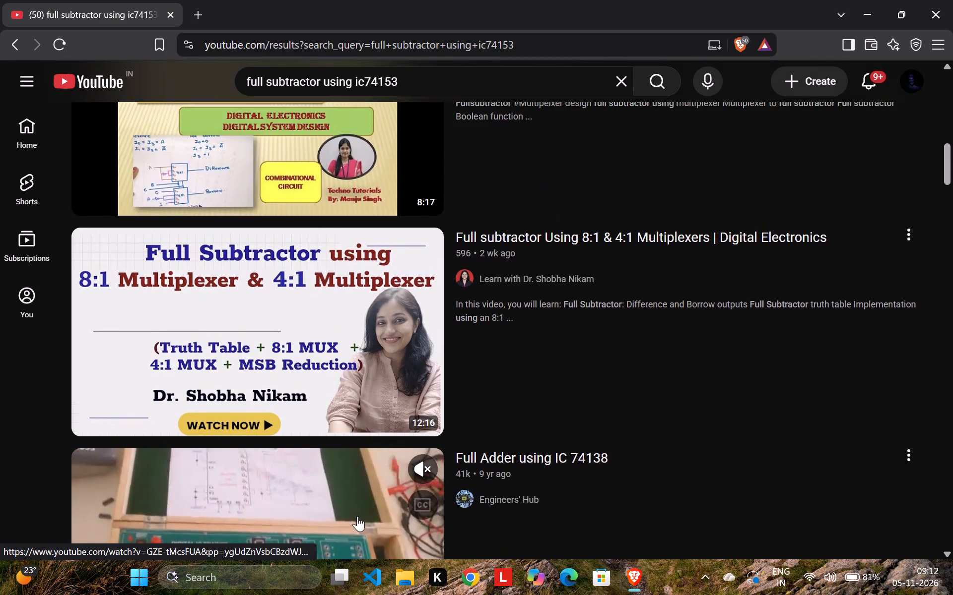
{"action": "scroll", "coordinate": [357, 516], "scroll_direction": "down", "scroll_amount": 1}
{"action": "scroll", "coordinate": [386, 368], "scroll_direction": "down", "scroll_amount": 2}
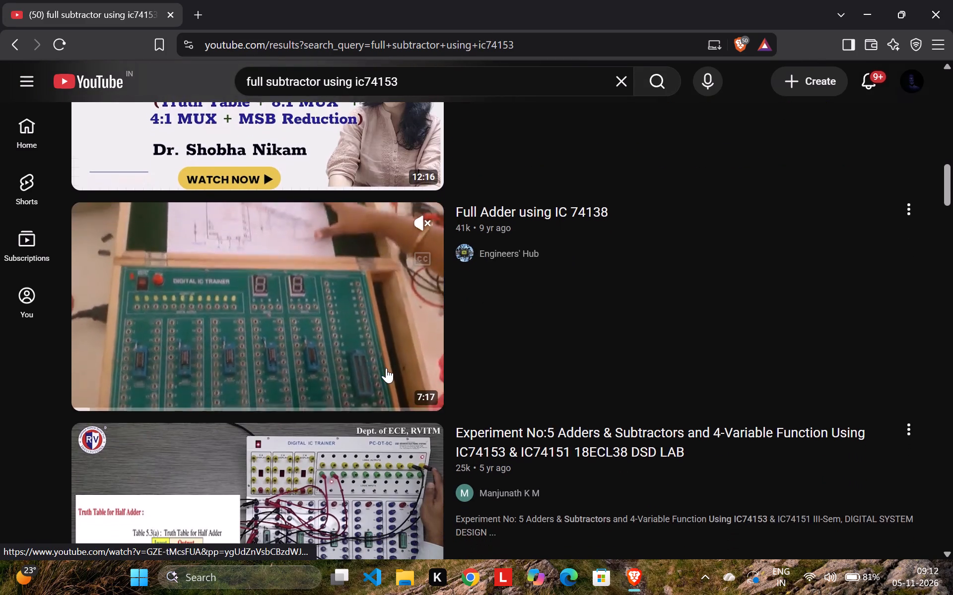
{"action": "scroll", "coordinate": [386, 368], "scroll_direction": "down", "scroll_amount": 4}
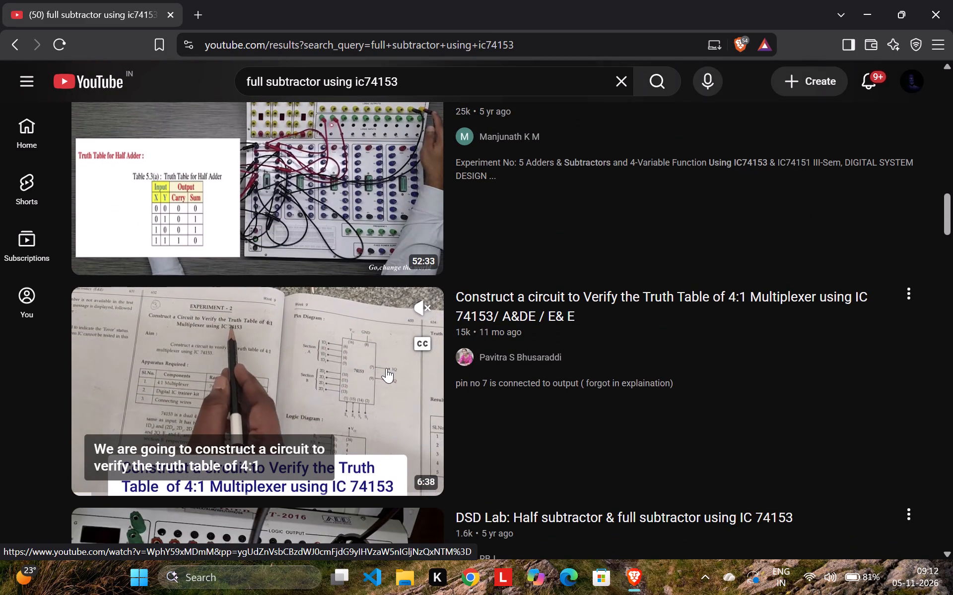
{"action": "scroll", "coordinate": [386, 368], "scroll_direction": "down", "scroll_amount": 2}
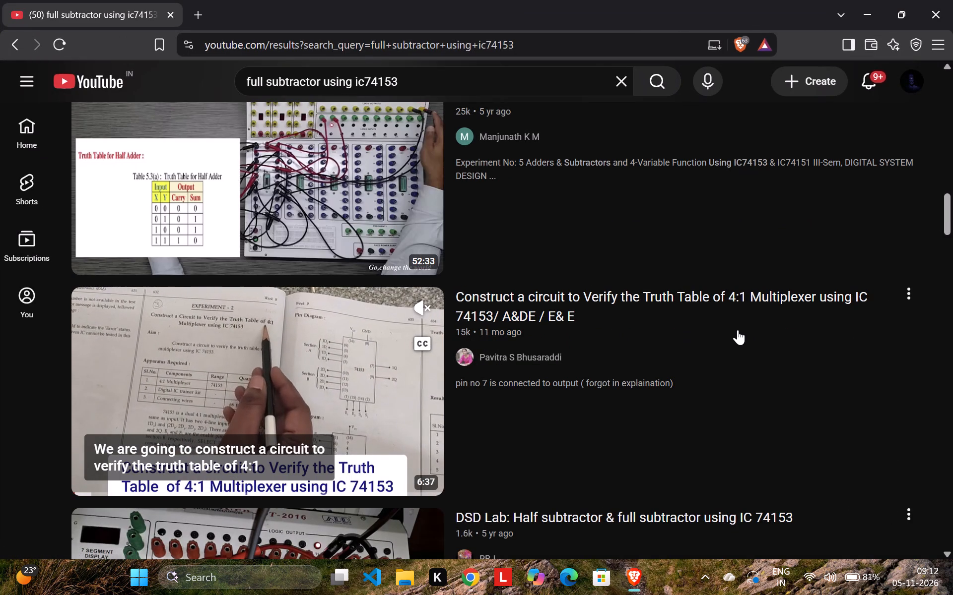
{"action": "scroll", "coordinate": [738, 330], "scroll_direction": "down", "scroll_amount": 3}
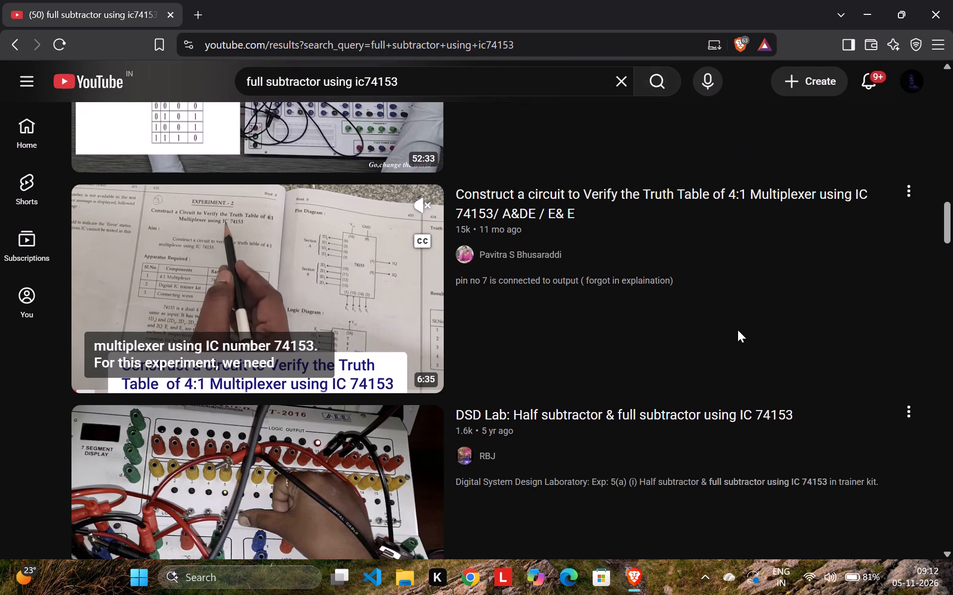
{"action": "scroll", "coordinate": [738, 330], "scroll_direction": "left", "scroll_amount": 1}
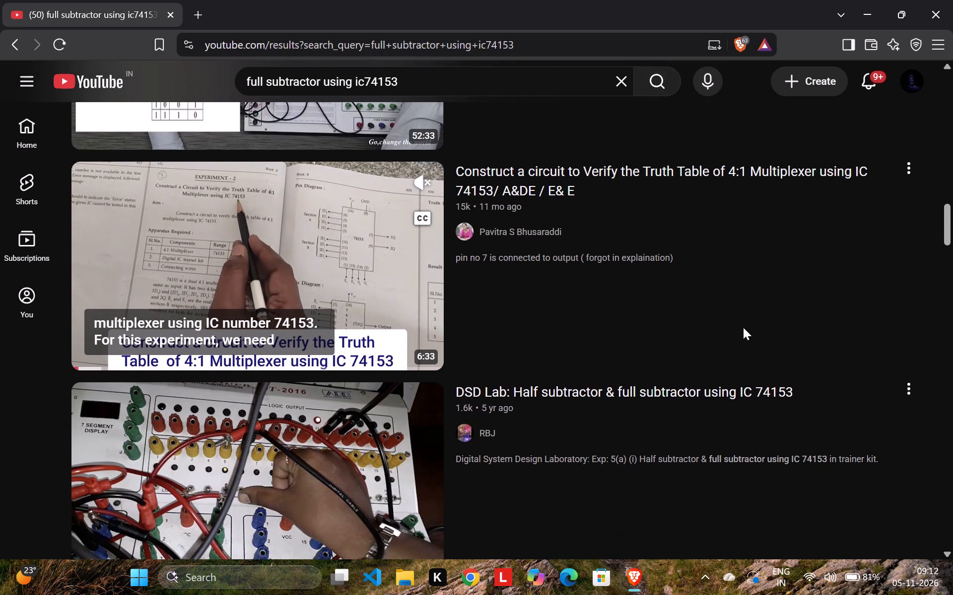
Open the video "DSD Lab: Half subtractor & full subtractor using IC 74153", skim forward through it, and return to the results.
{"action": "left_click", "coordinate": [738, 421]}
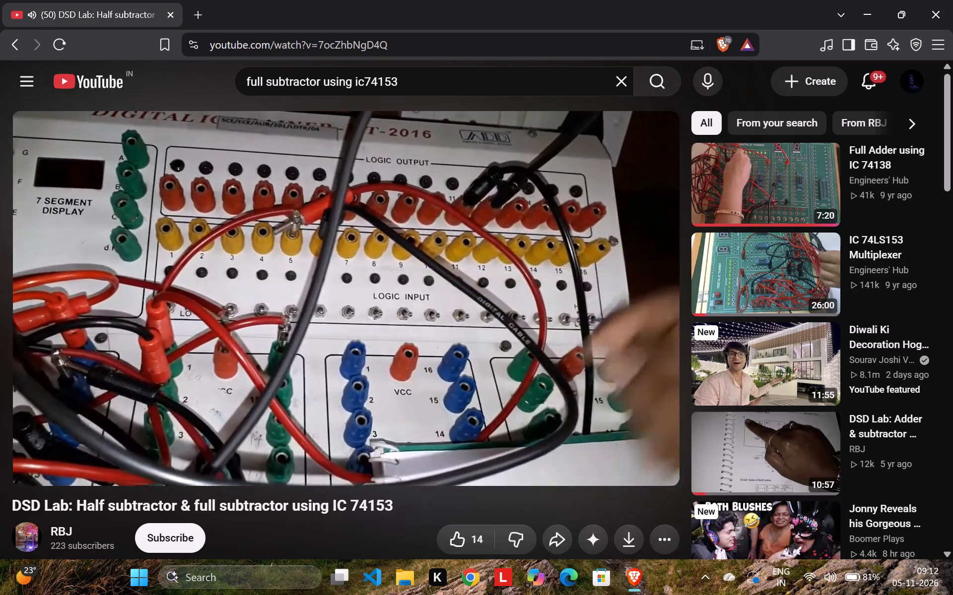
{"action": "key", "text": "Right"}
{"action": "key", "text": "Right"}
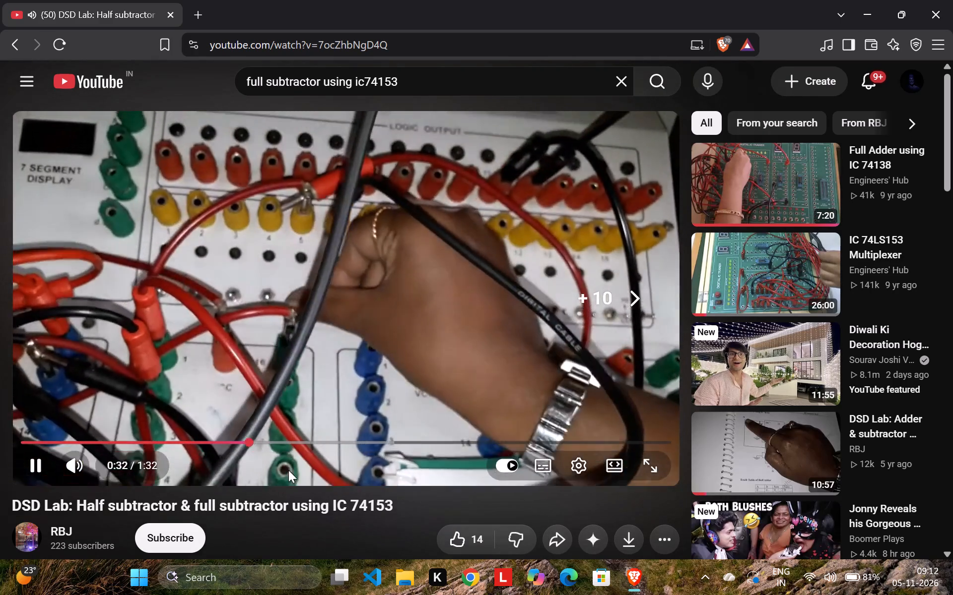
{"action": "key", "text": "Right"}
{"action": "key", "text": "Right"}
{"action": "key", "text": "Right"}
{"action": "key", "text": "Right"}
{"action": "key", "text": "Right"}
{"action": "key", "text": "Right"}
{"action": "key", "text": "Right"}
{"action": "key", "text": "Right"}
{"action": "key", "text": "Right"}
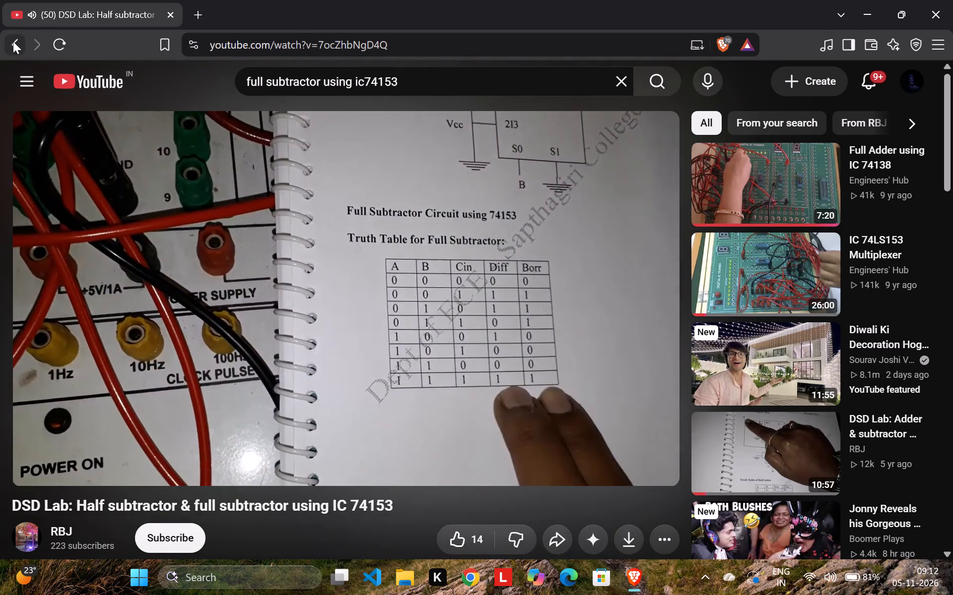
{"action": "left_click", "coordinate": [13, 41]}
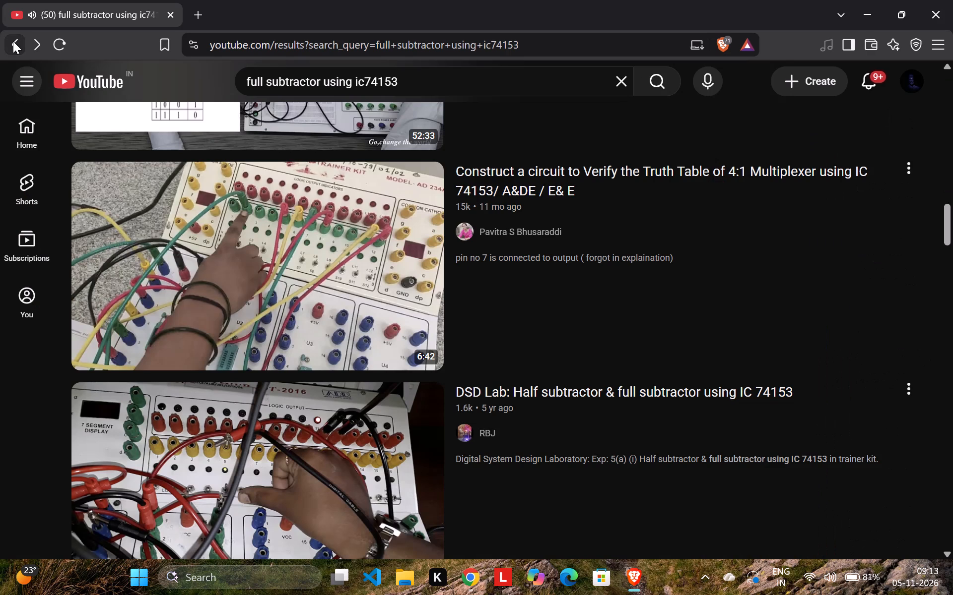
Change the YouTube search to "full subtractor using 4:1 dual mux" and run it.
{"action": "scroll", "coordinate": [13, 41], "scroll_direction": "up", "scroll_amount": 17}
{"action": "scroll", "coordinate": [447, 297], "scroll_direction": "up", "scroll_amount": 9}
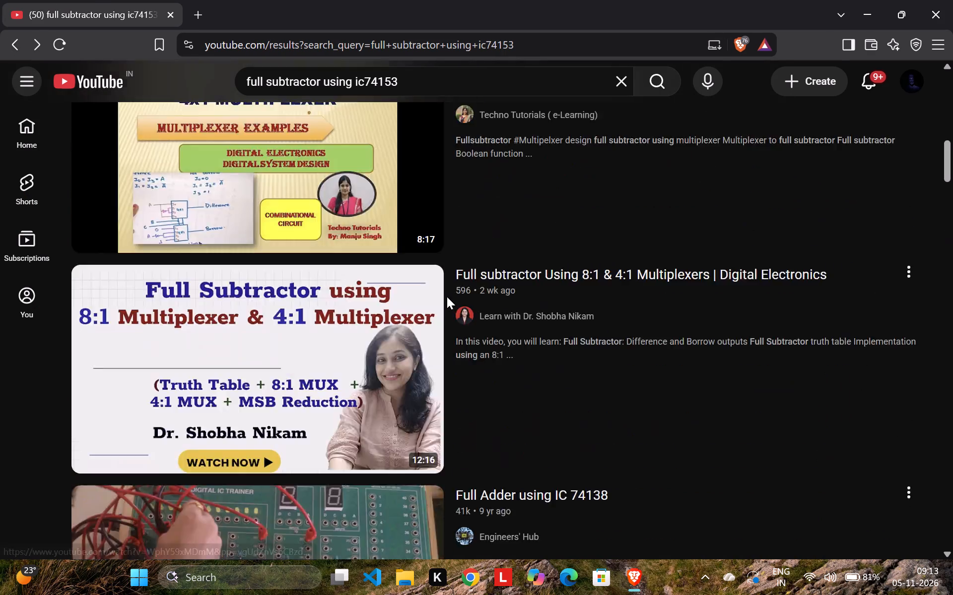
{"action": "scroll", "coordinate": [447, 297], "scroll_direction": "up", "scroll_amount": 8}
{"action": "left_click", "coordinate": [453, 72]}
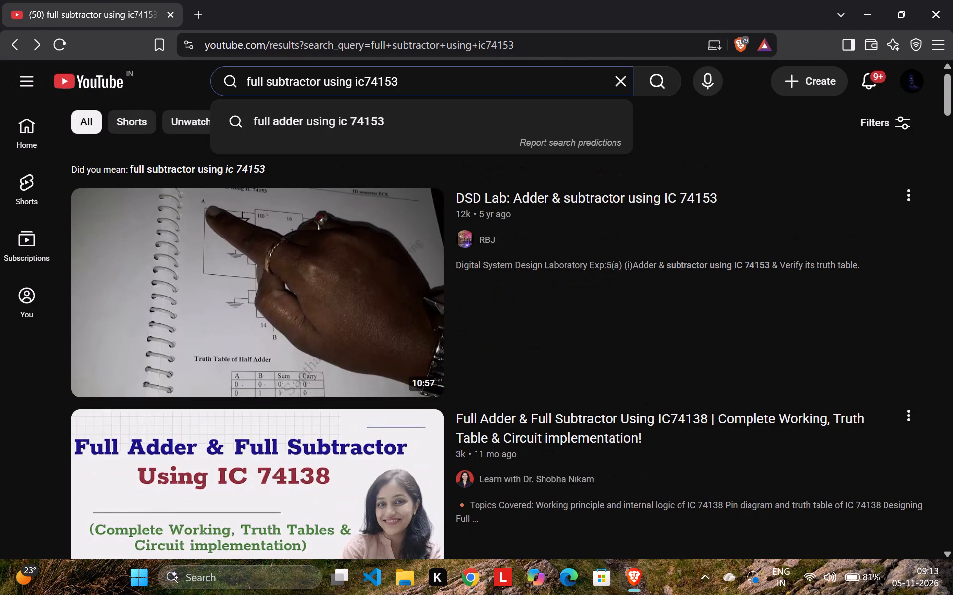
{"action": "key", "text": "space"}
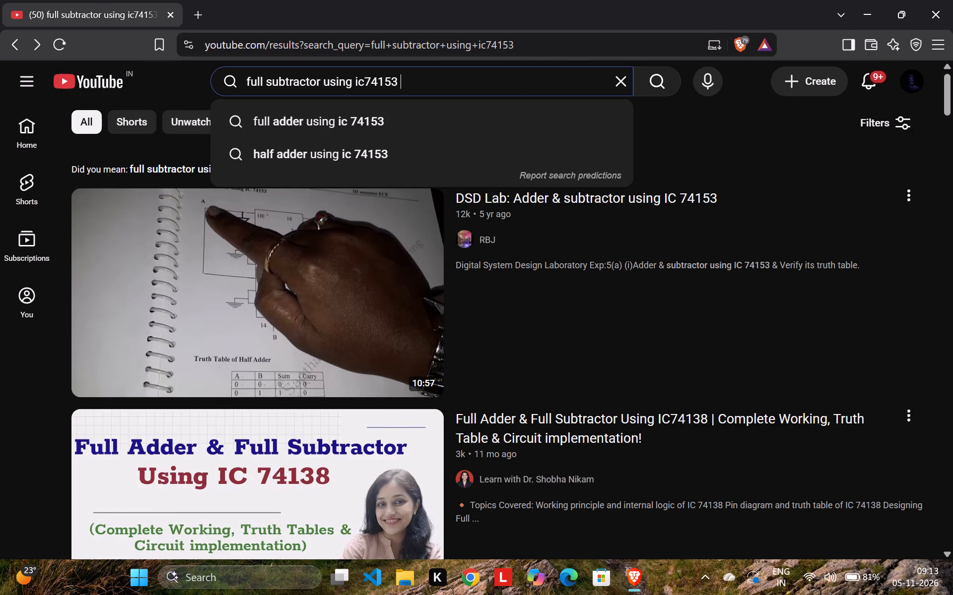
{"action": "key", "text": "BackSpace"}
{"action": "key", "text": "BackSpace"}
{"action": "key", "text": "BackSpace"}
{"action": "key", "text": "BackSpace"}
{"action": "key", "text": "BackSpace"}
{"action": "key", "text": "BackSpace"}
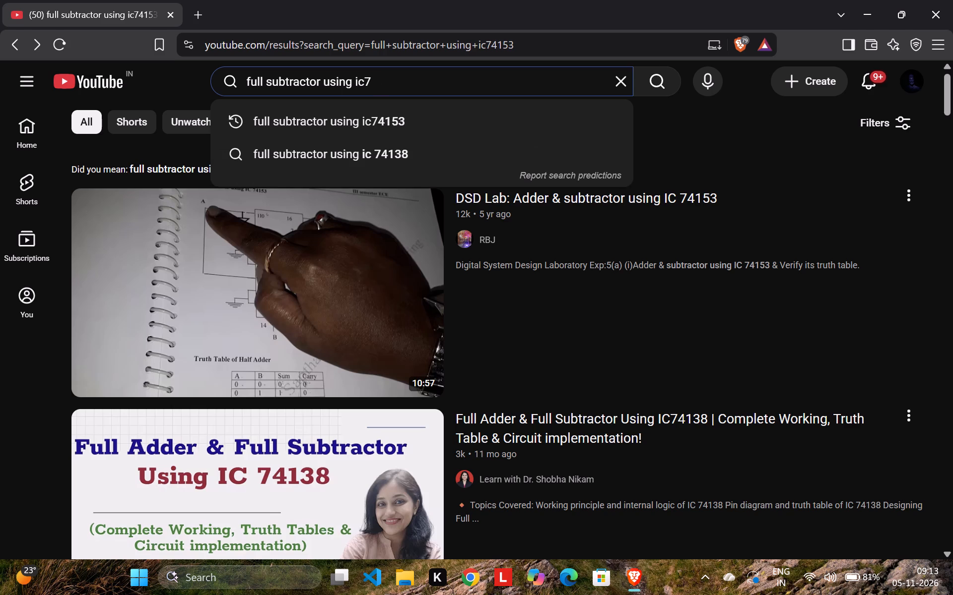
{"action": "key", "text": "BackSpace"}
{"action": "key", "text": "BackSpace"}
{"action": "type", "text": "4:1"}
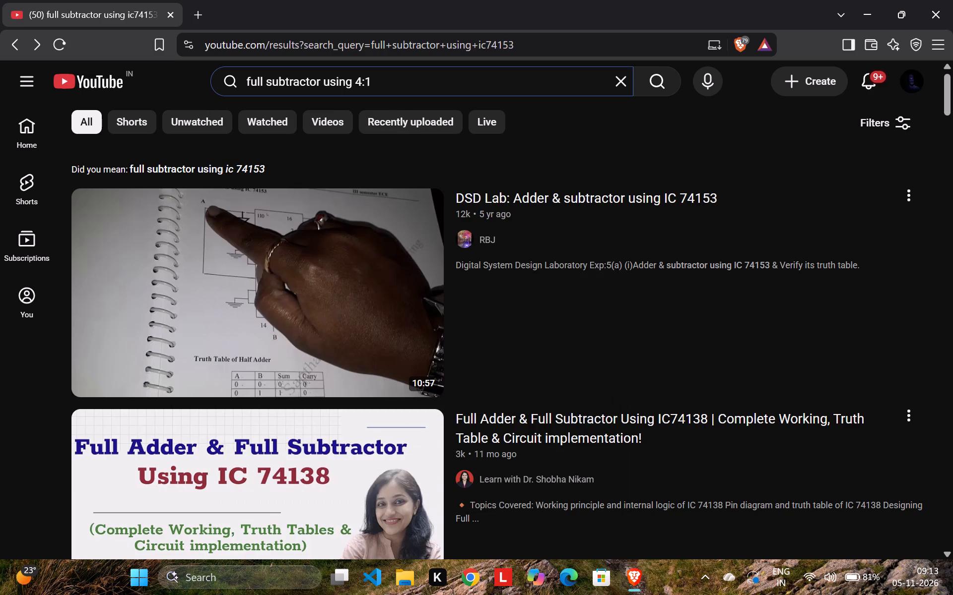
{"action": "key", "text": "space"}
{"action": "type", "text": "dual"}
{"action": "key", "text": "space"}
{"action": "type", "text": "mux"}
{"action": "key", "text": "space"}
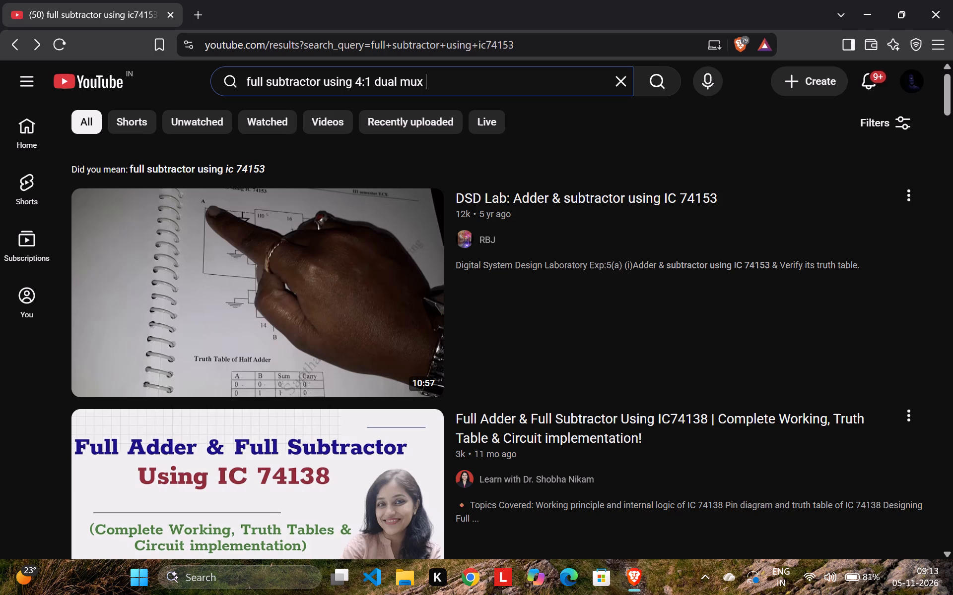
{"action": "key", "text": "Return"}
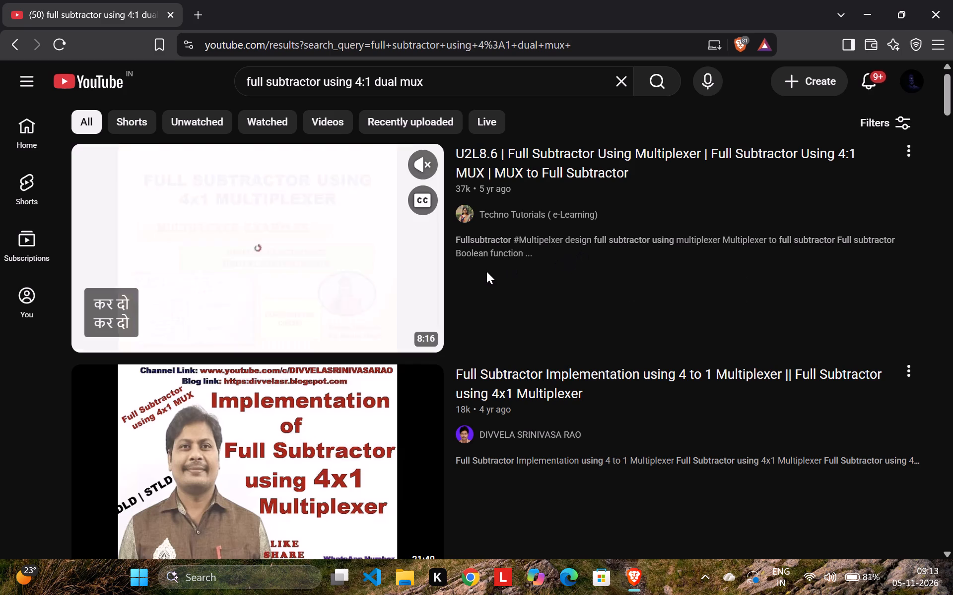
Skim the search results for a suitable video and close the Brave browser.
{"action": "scroll", "coordinate": [347, 373], "scroll_direction": "down", "scroll_amount": 6}
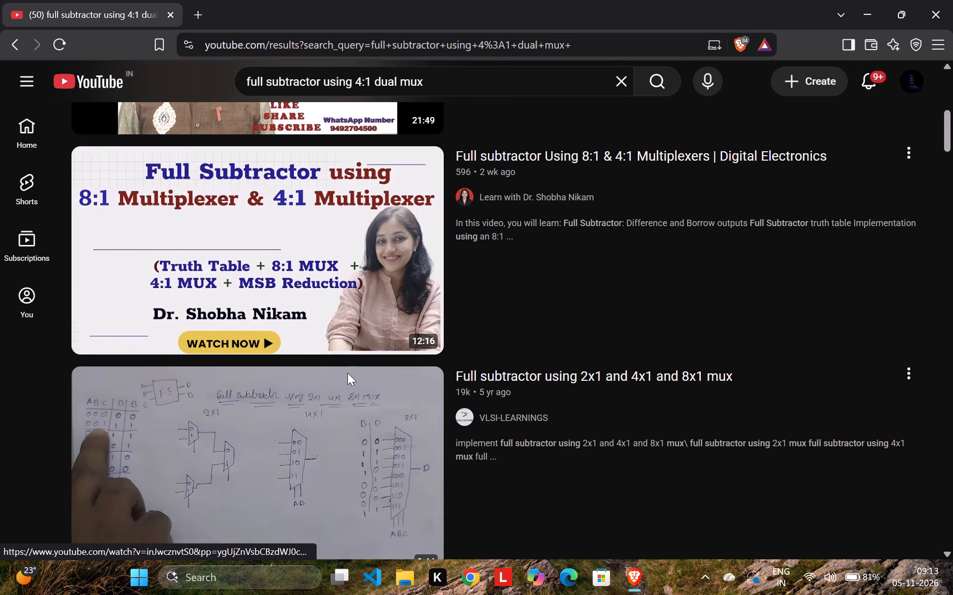
{"action": "scroll", "coordinate": [347, 373], "scroll_direction": "down", "scroll_amount": 14}
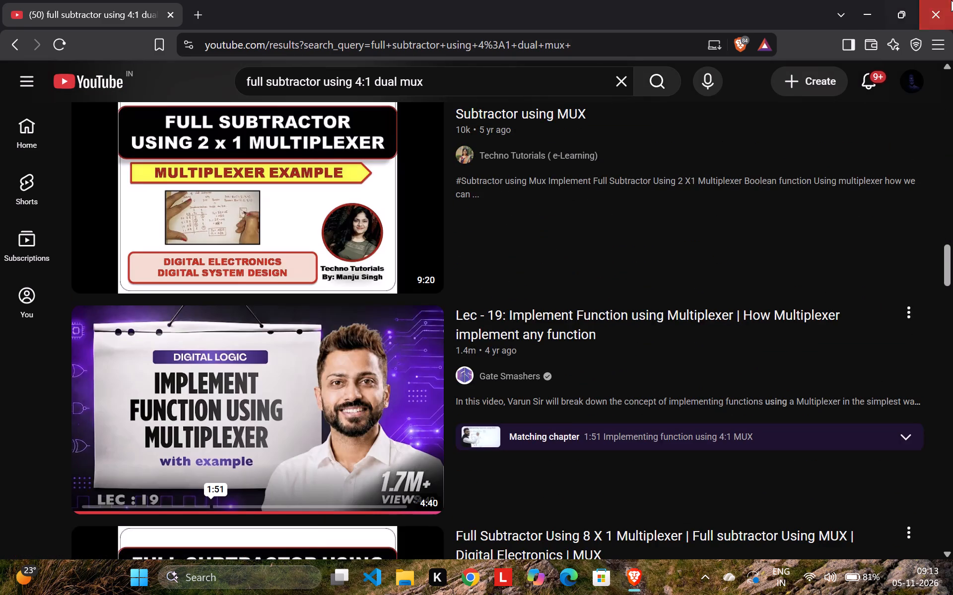
{"action": "left_click", "coordinate": [951, 0]}
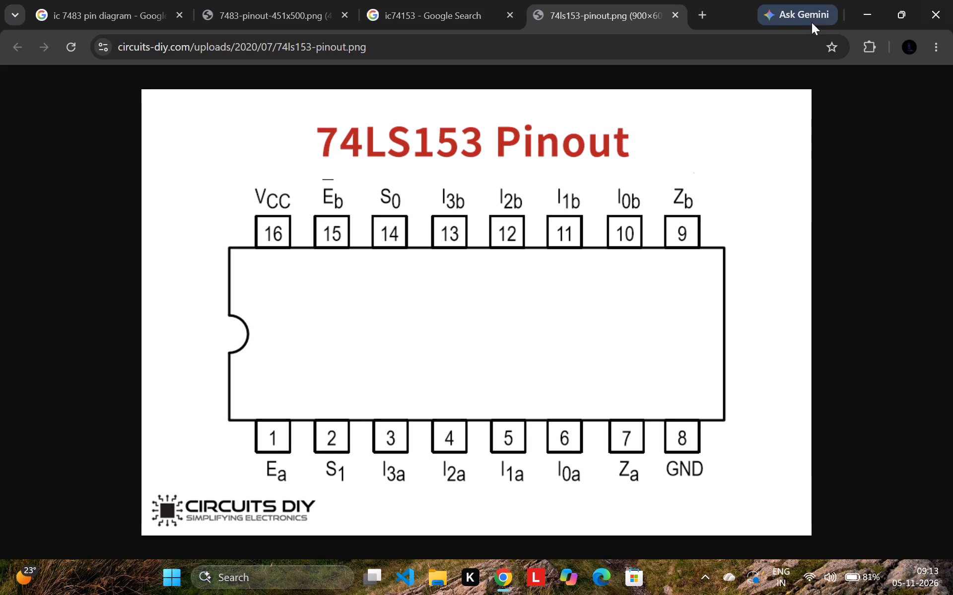
Switch to Chrome and open the DeldSim simulator with a new circuit in a new tab.
{"action": "left_click", "coordinate": [869, 2]}
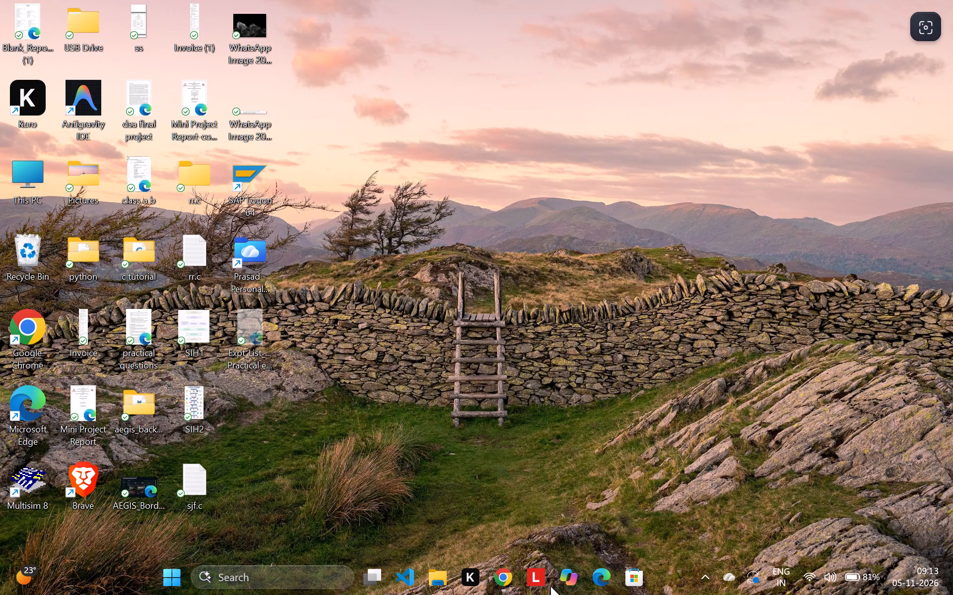
{"action": "left_click", "coordinate": [508, 588]}
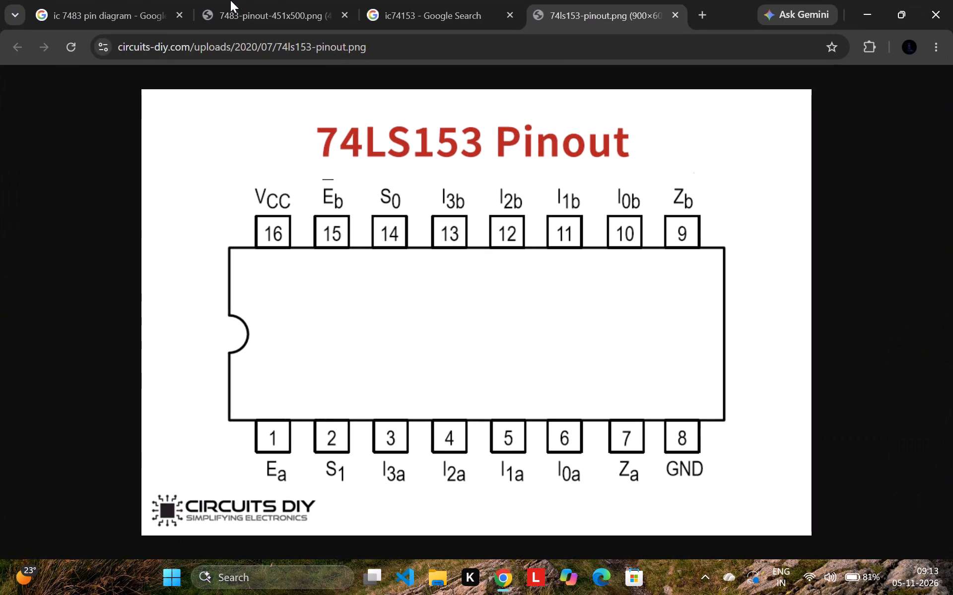
{"action": "left_click", "coordinate": [703, 12]}
{"action": "type", "text": "deld"}
{"action": "key", "text": "Return"}
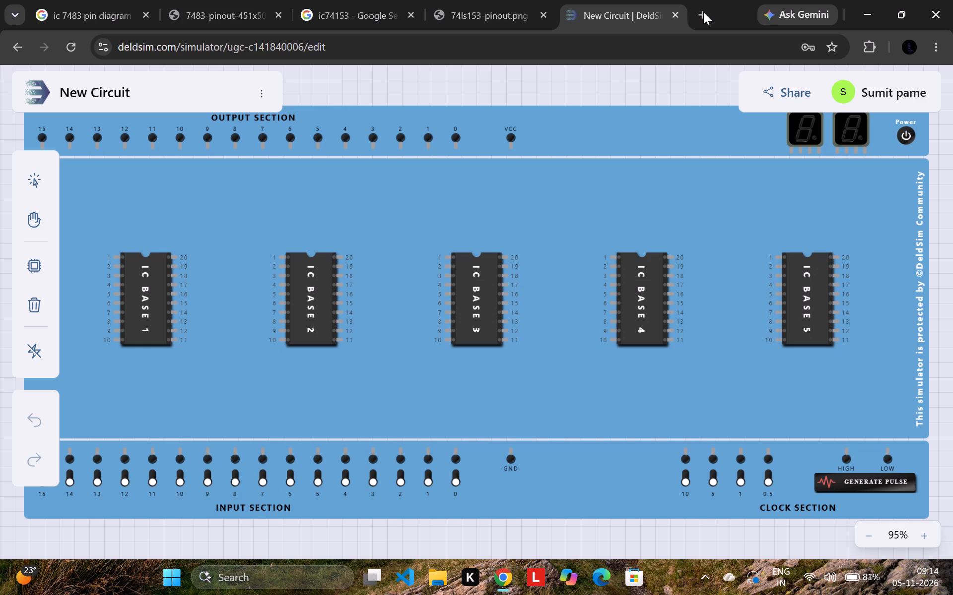
Add a 74LS138 decoder IC to IC Base 2.
{"action": "left_click", "coordinate": [46, 267]}
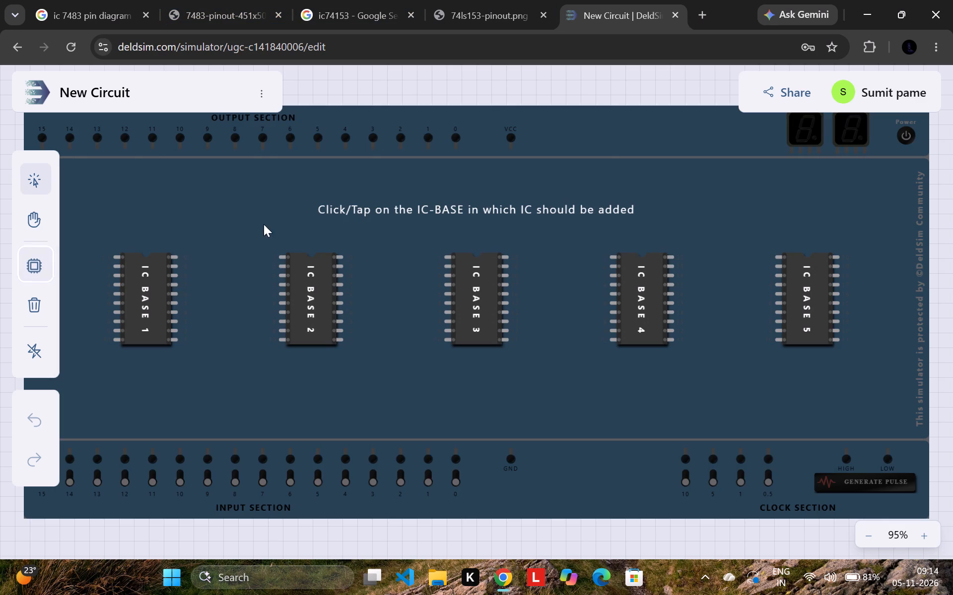
{"action": "left_click", "coordinate": [322, 296]}
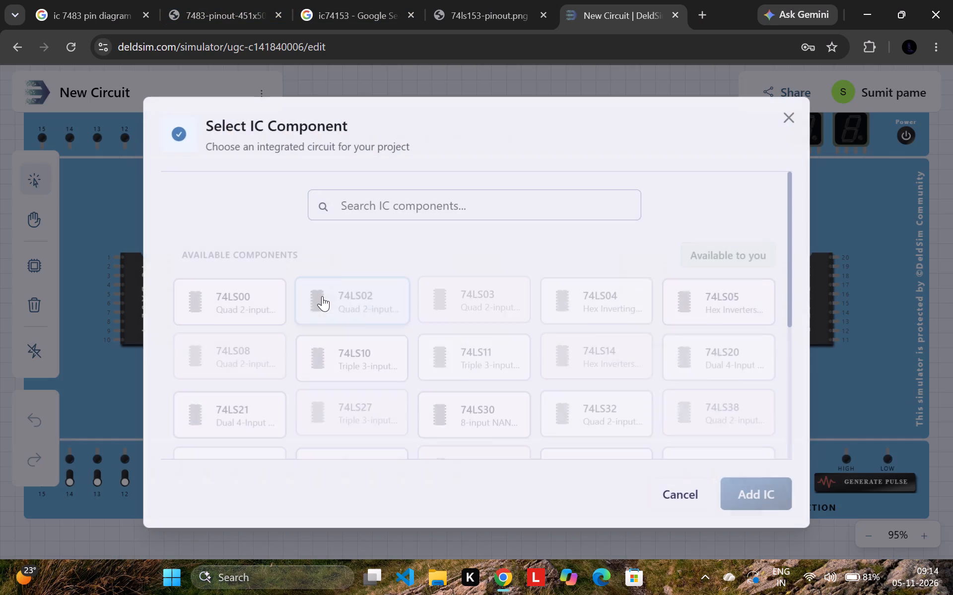
{"action": "scroll", "coordinate": [560, 390], "scroll_direction": "down", "scroll_amount": 6}
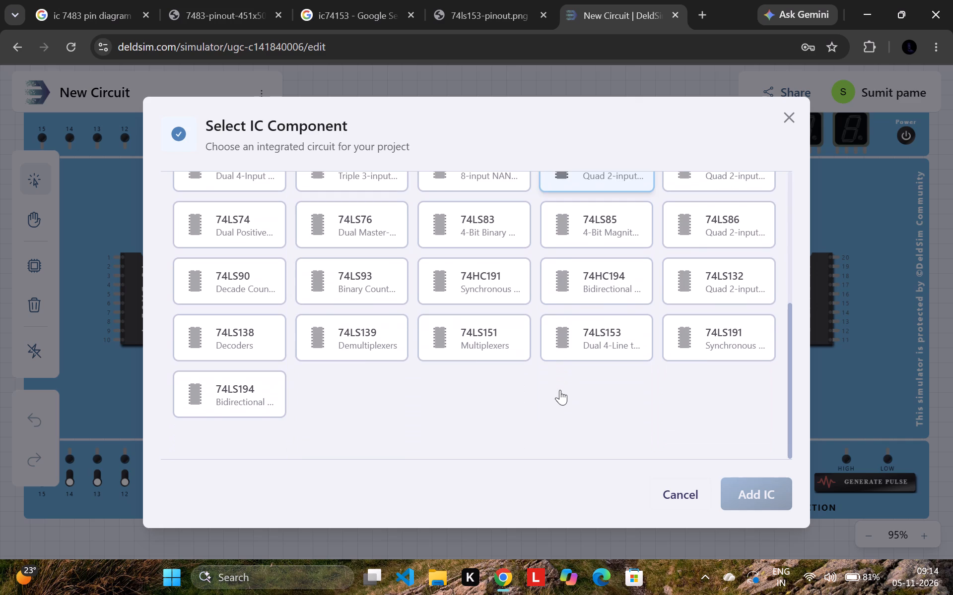
{"action": "left_click", "coordinate": [261, 329]}
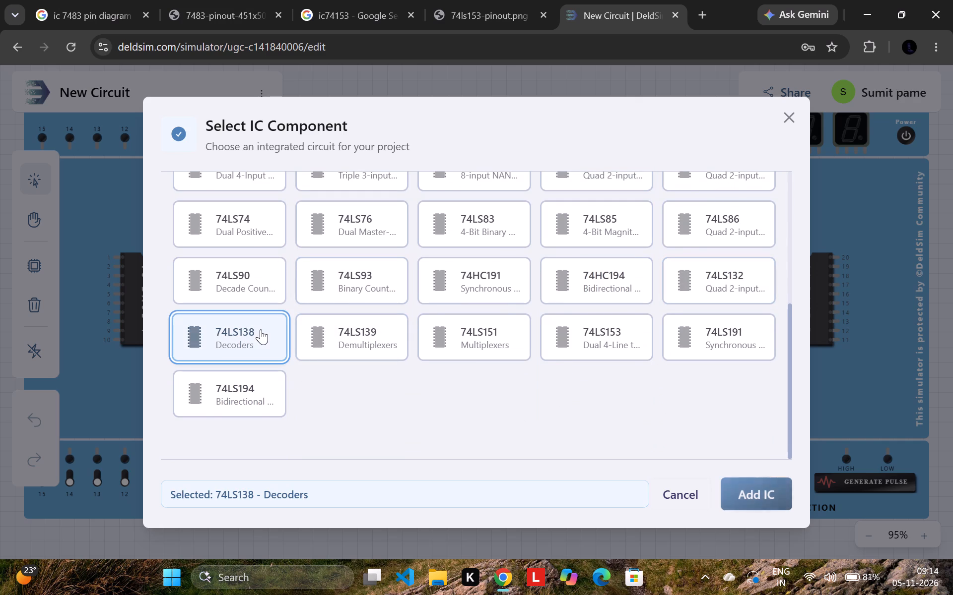
{"action": "left_click", "coordinate": [766, 496]}
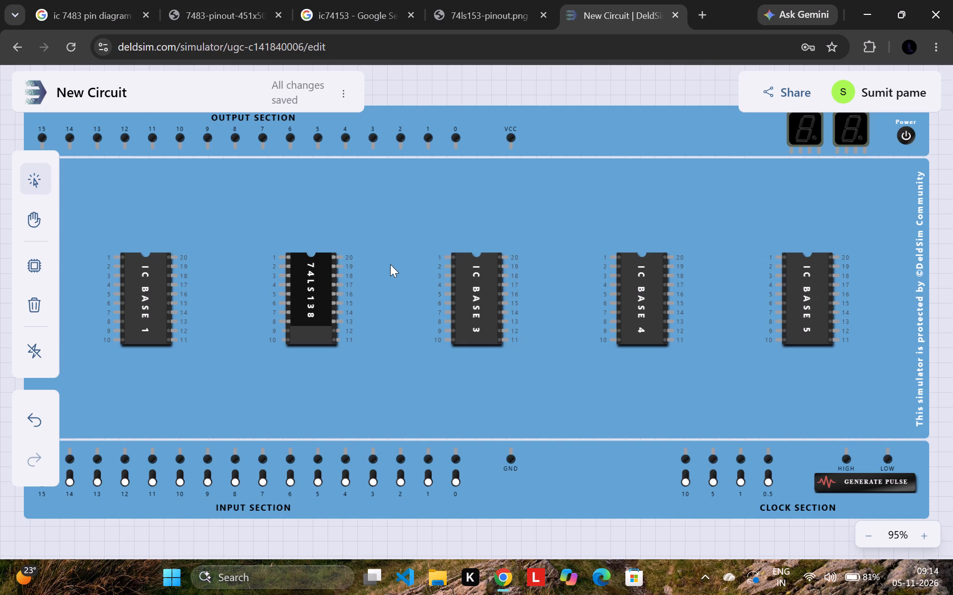
Add a 74LS20 dual 4-input NAND gate IC to IC Base 3.
{"action": "left_click", "coordinate": [32, 257]}
{"action": "left_click", "coordinate": [478, 282]}
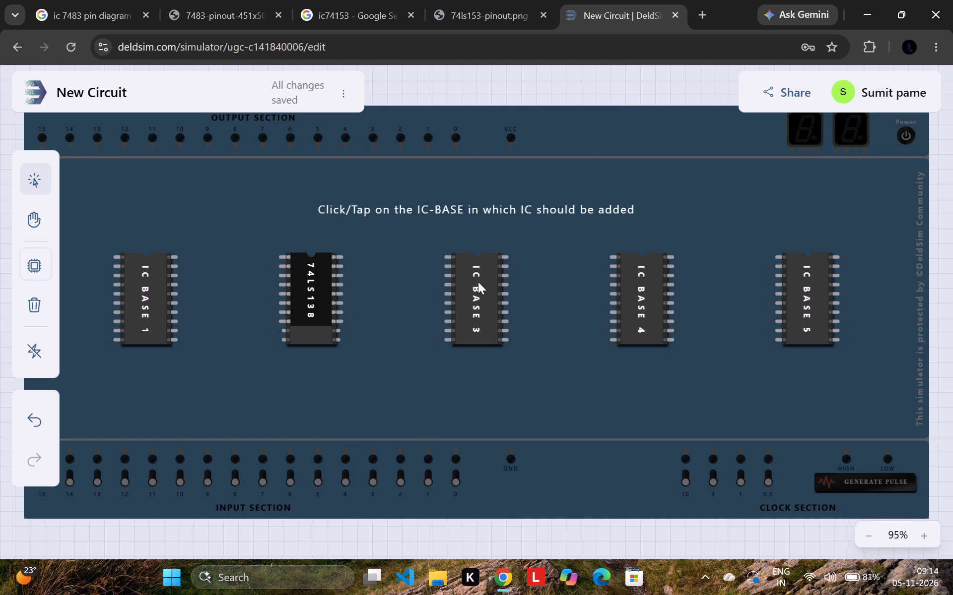
{"action": "scroll", "coordinate": [478, 282], "scroll_direction": "up", "scroll_amount": 1}
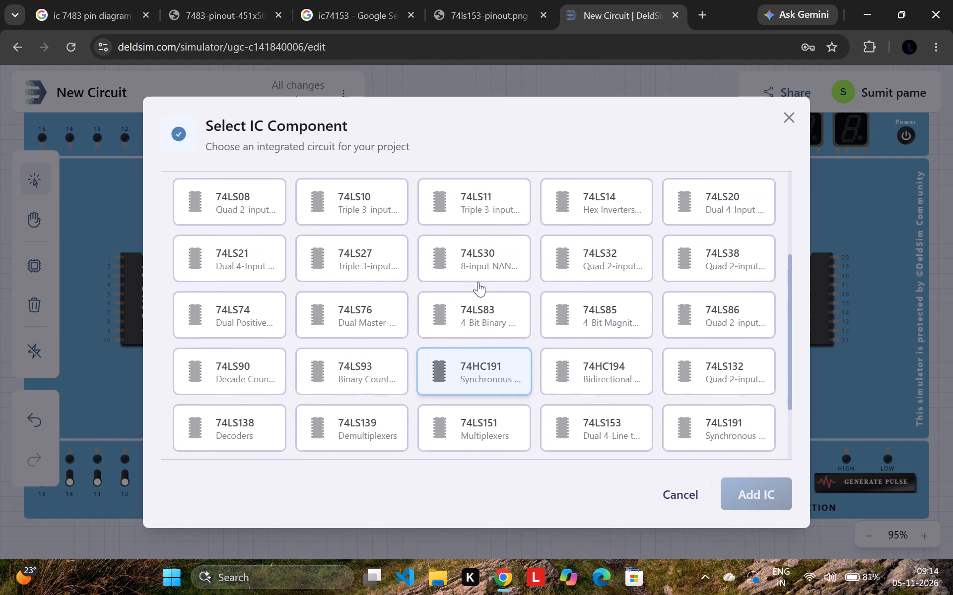
{"action": "scroll", "coordinate": [478, 282], "scroll_direction": "up", "scroll_amount": 1}
{"action": "left_click", "coordinate": [752, 196]}
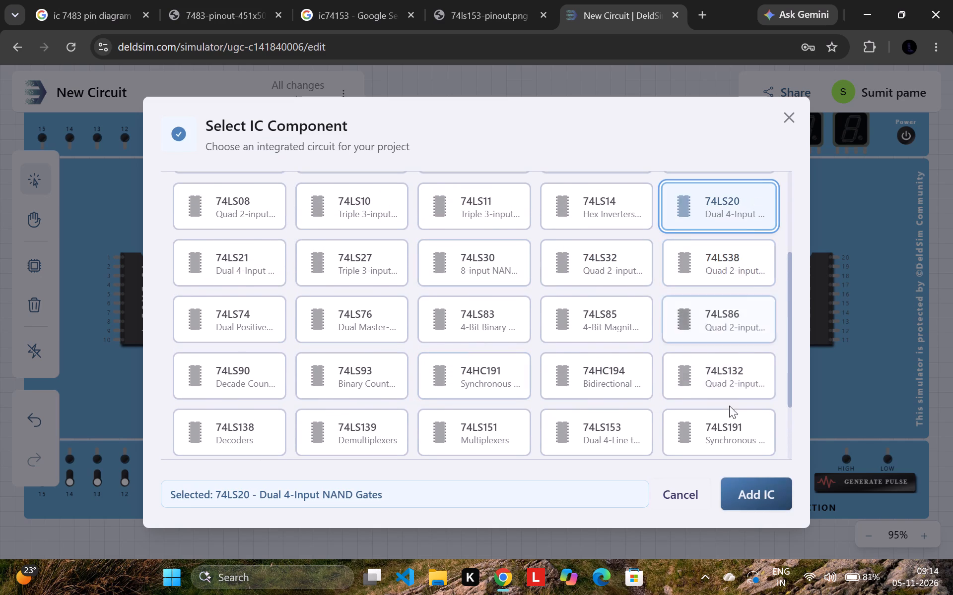
{"action": "left_click", "coordinate": [780, 510]}
{"action": "left_click", "coordinate": [759, 483]}
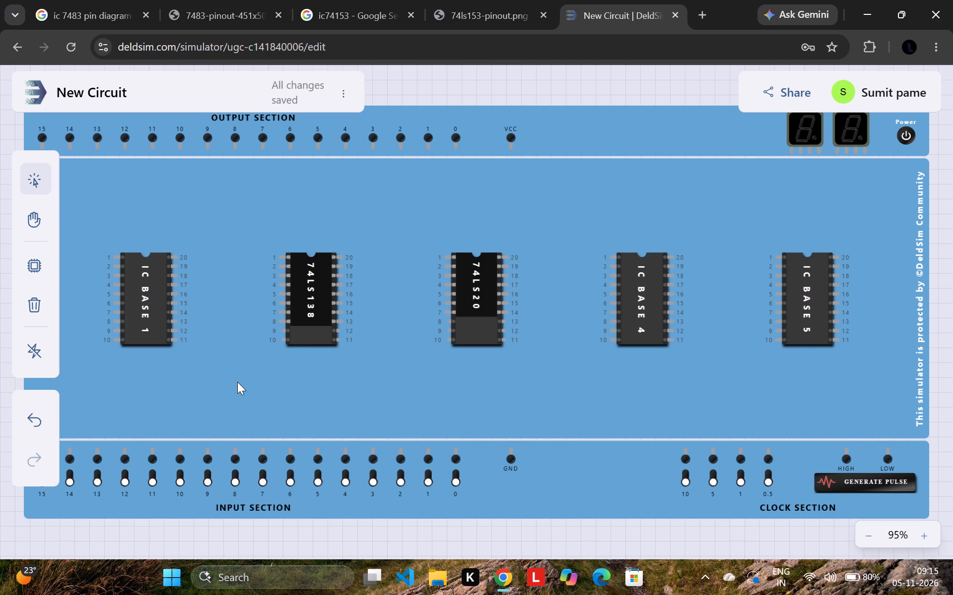
Wire the 74LS138's power pins: base pin 20 to VCC and pin 8 to GND.
{"action": "left_click_drag", "start_coordinate": [339, 248], "coordinate": [340, 254]}
{"action": "left_click", "coordinate": [340, 254]}
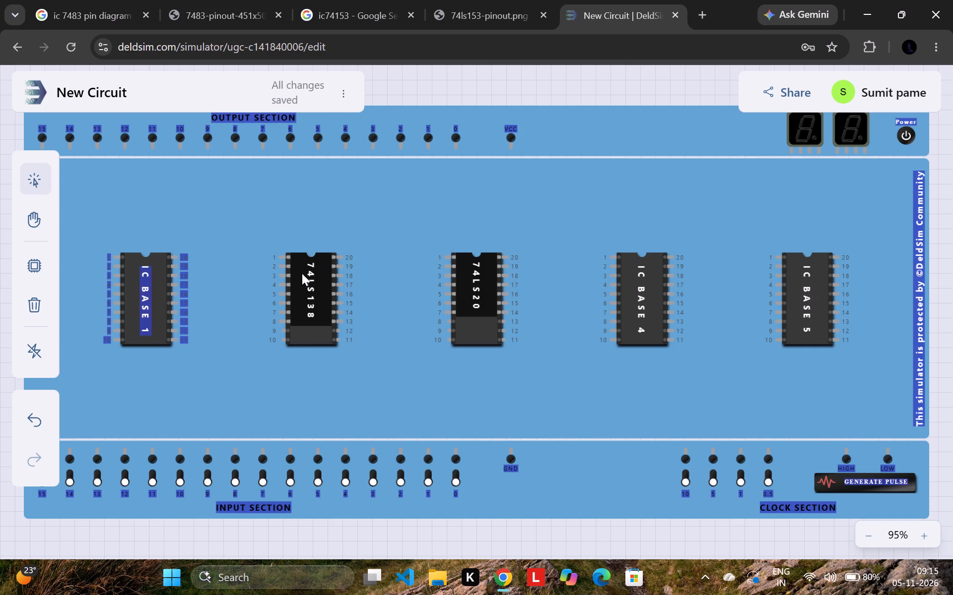
{"action": "left_click_drag", "start_coordinate": [404, 218], "coordinate": [395, 229]}
{"action": "left_click_drag", "start_coordinate": [395, 229], "coordinate": [339, 254]}
{"action": "left_click", "coordinate": [339, 254]}
{"action": "double_click", "coordinate": [346, 241]}
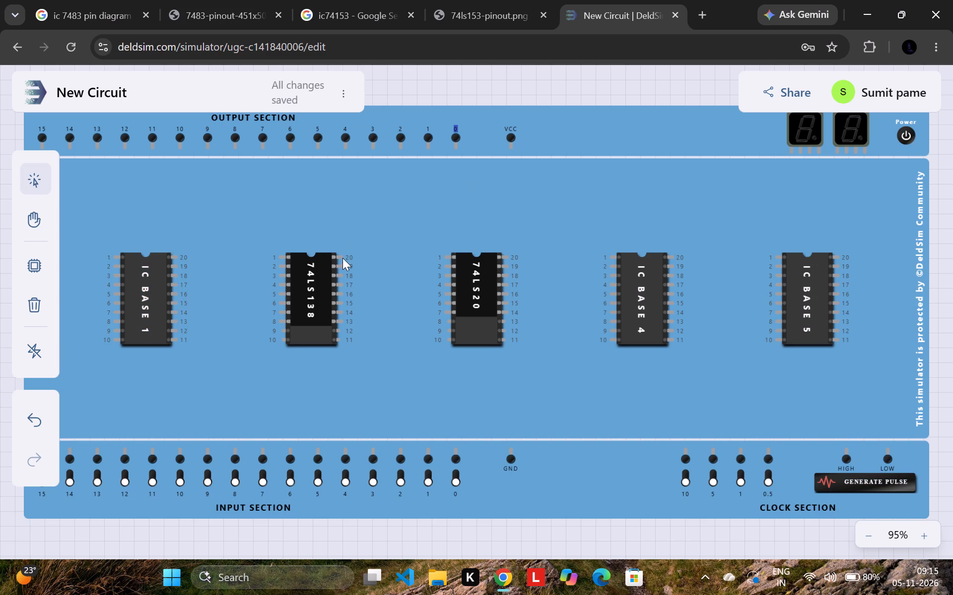
{"action": "left_click", "coordinate": [341, 258]}
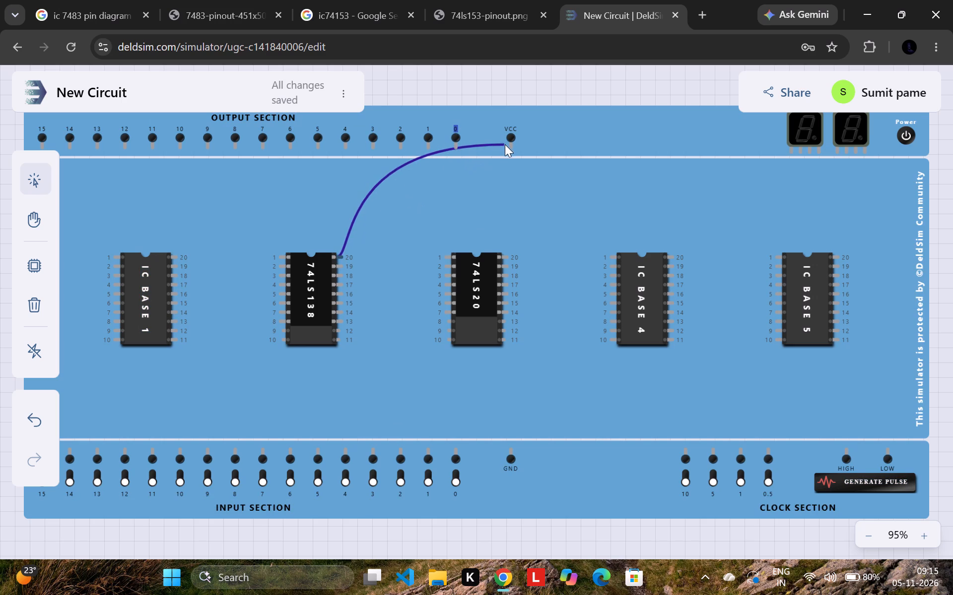
{"action": "left_click", "coordinate": [510, 144]}
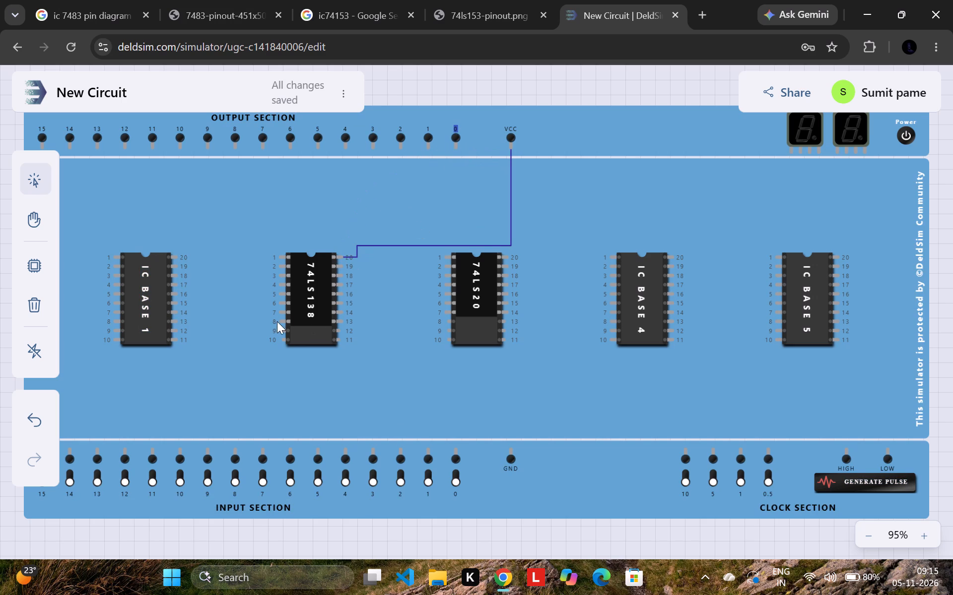
{"action": "left_click", "coordinate": [284, 319]}
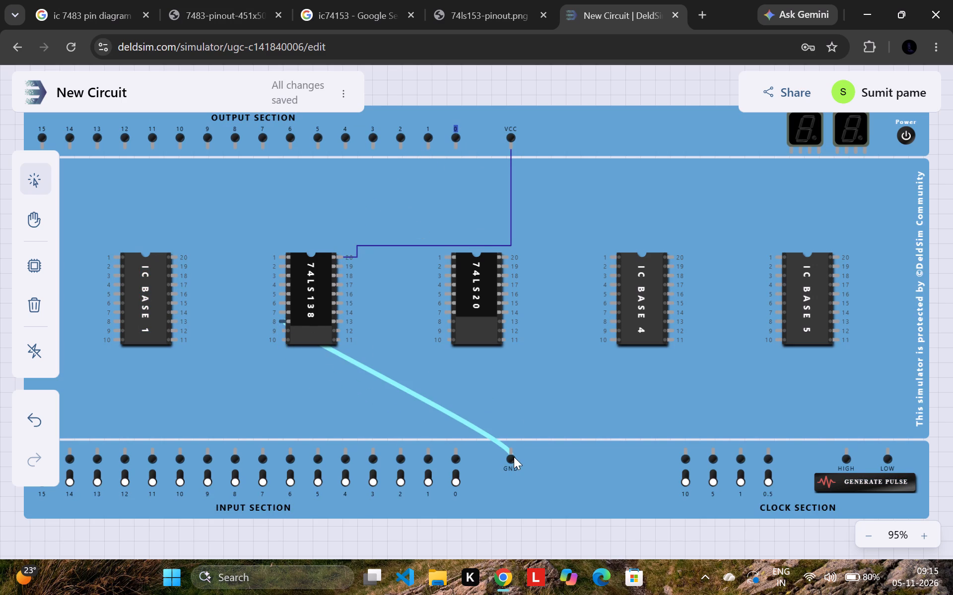
{"action": "left_click", "coordinate": [514, 457]}
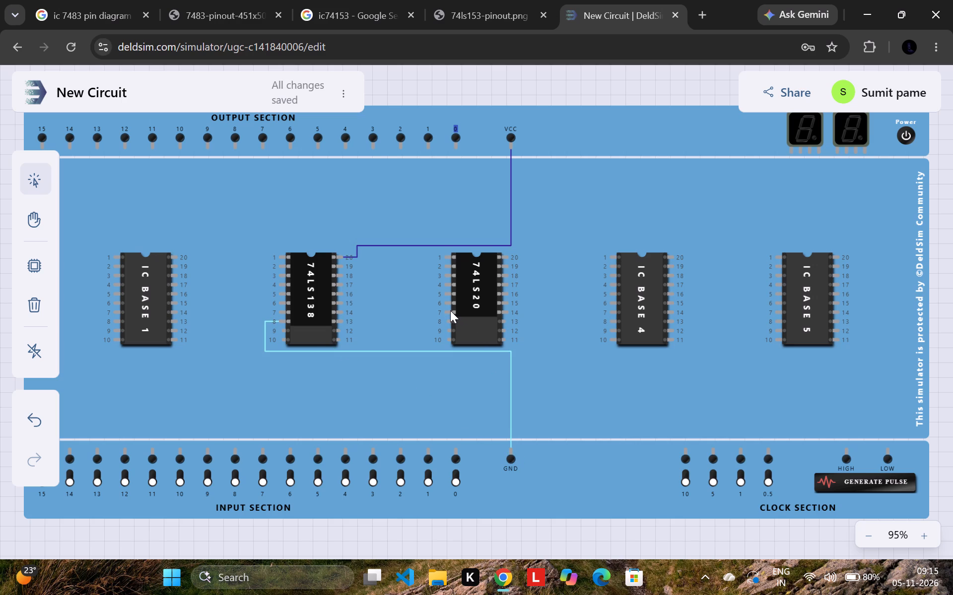
Wire the 74LS20's power pins: pin 7 to GND and base pin 20 to VCC.
{"action": "left_click", "coordinate": [450, 310]}
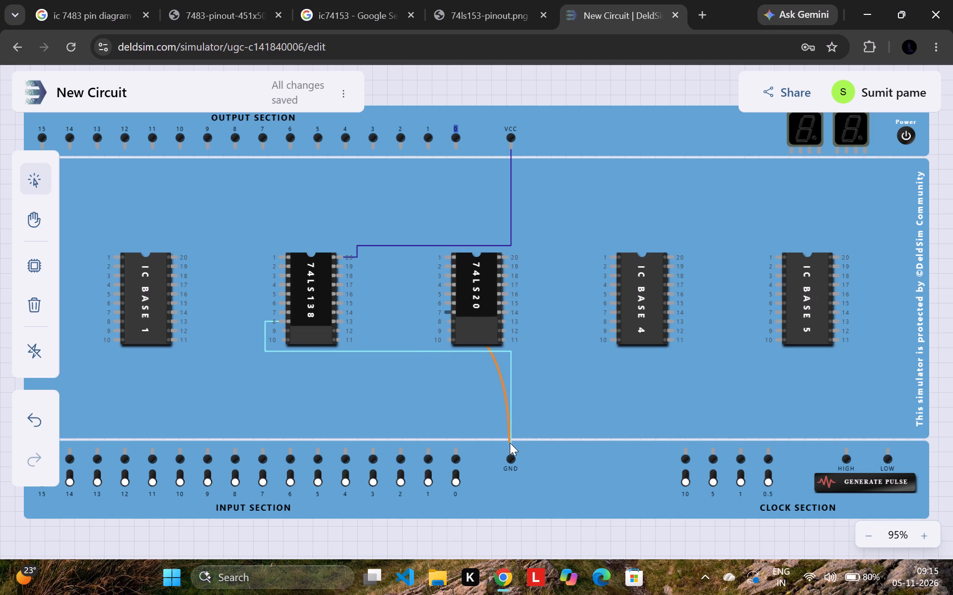
{"action": "left_click", "coordinate": [510, 443]}
{"action": "left_click", "coordinate": [512, 445]}
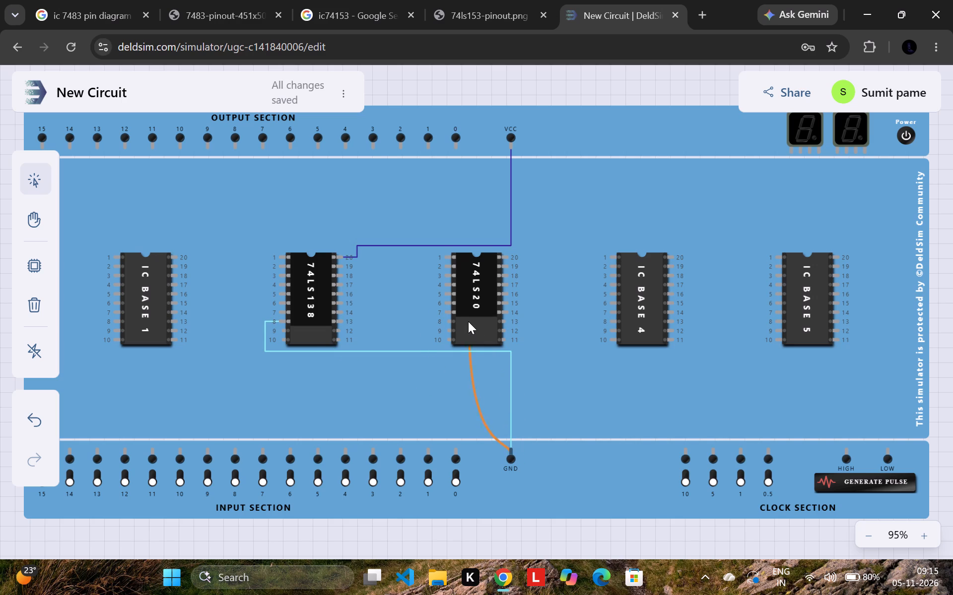
{"action": "left_click", "coordinate": [451, 310]}
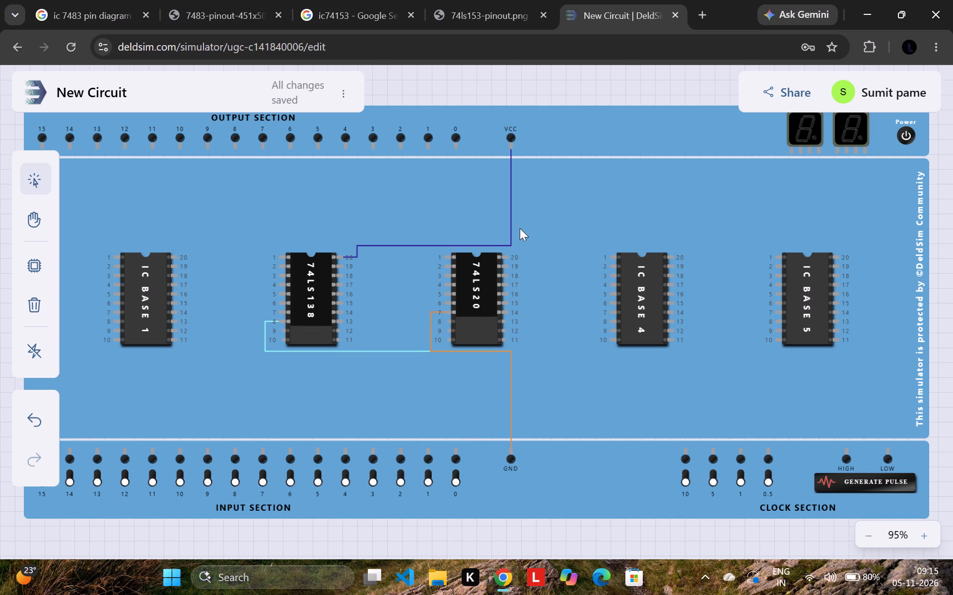
{"action": "left_click_drag", "start_coordinate": [503, 256], "coordinate": [505, 148]}
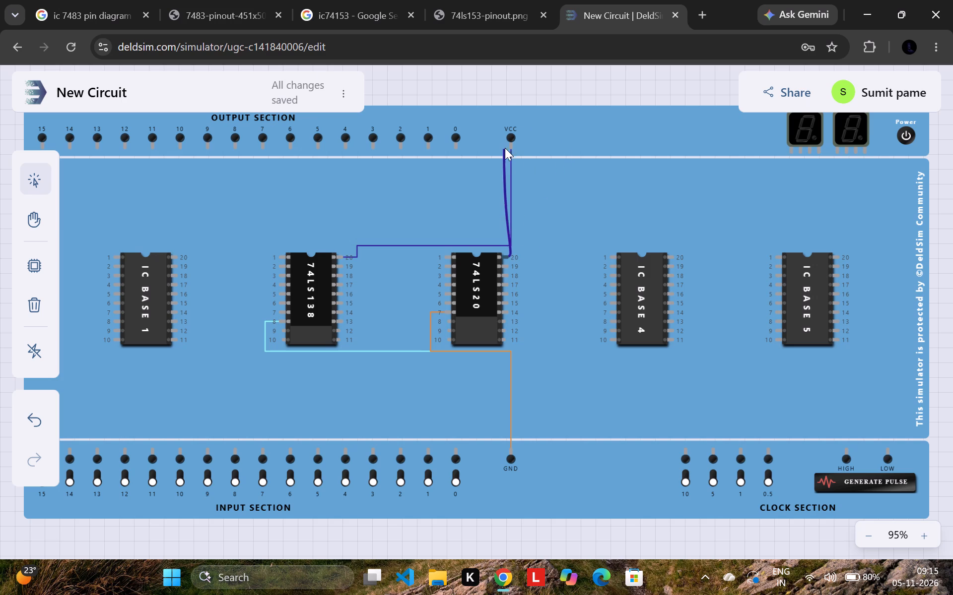
{"action": "left_click_drag", "start_coordinate": [505, 148], "coordinate": [511, 146]}
{"action": "left_click", "coordinate": [511, 146]}
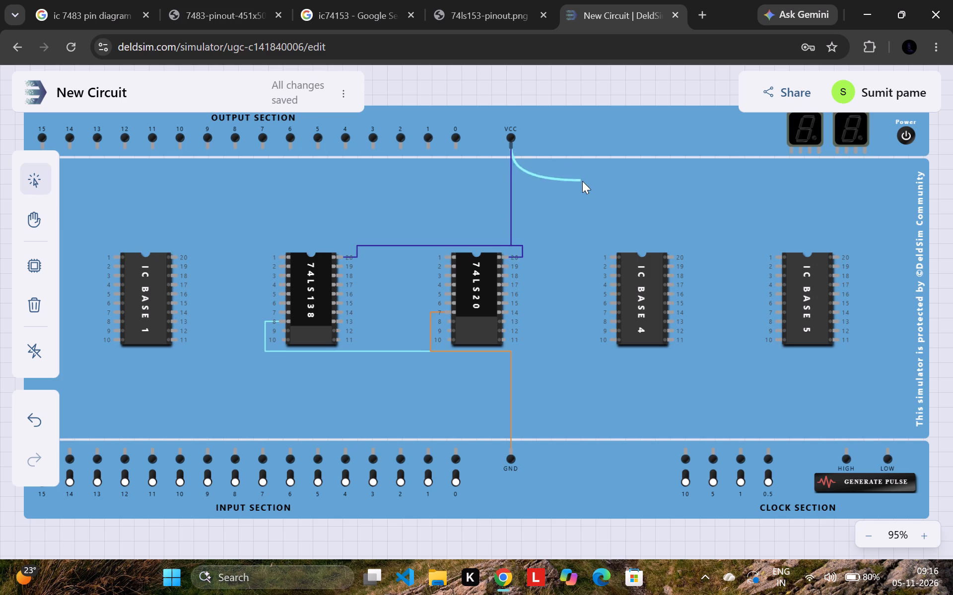
{"action": "left_click", "coordinate": [512, 146]}
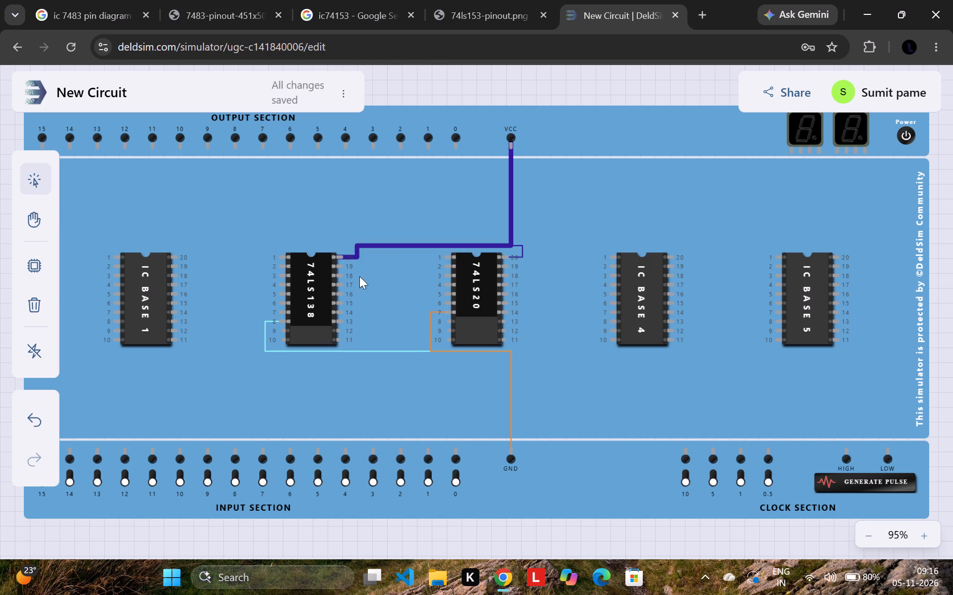
Connect the 74LS138's pins 1, 2 and 3 to input switches 13, 12 and 11 respectively.
{"action": "left_click", "coordinate": [282, 257]}
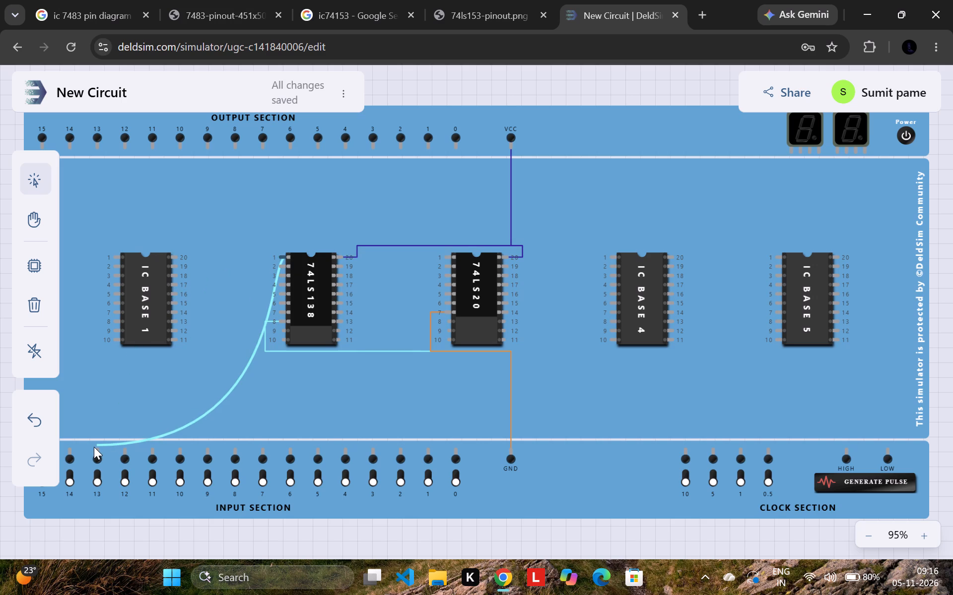
{"action": "left_click", "coordinate": [94, 447]}
{"action": "left_click_drag", "start_coordinate": [282, 267], "coordinate": [121, 455]}
{"action": "left_click", "coordinate": [121, 455]}
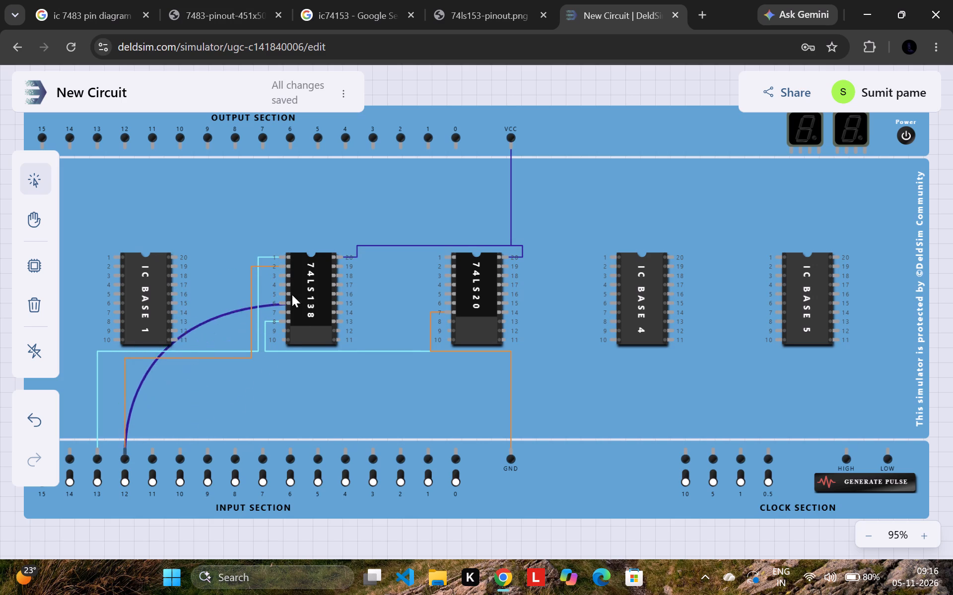
{"action": "left_click", "coordinate": [126, 458]}
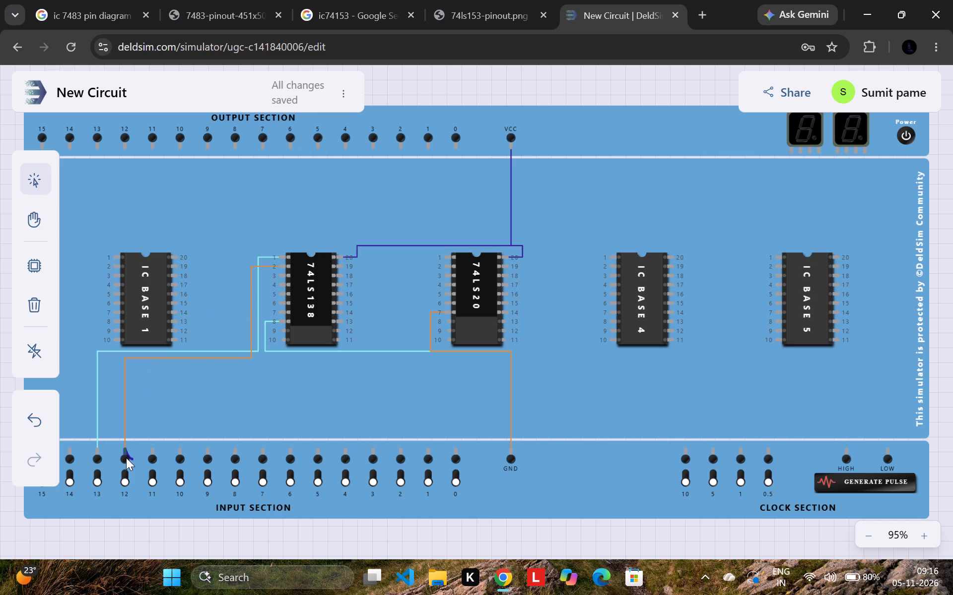
{"action": "left_click_drag", "start_coordinate": [152, 448], "coordinate": [278, 281]}
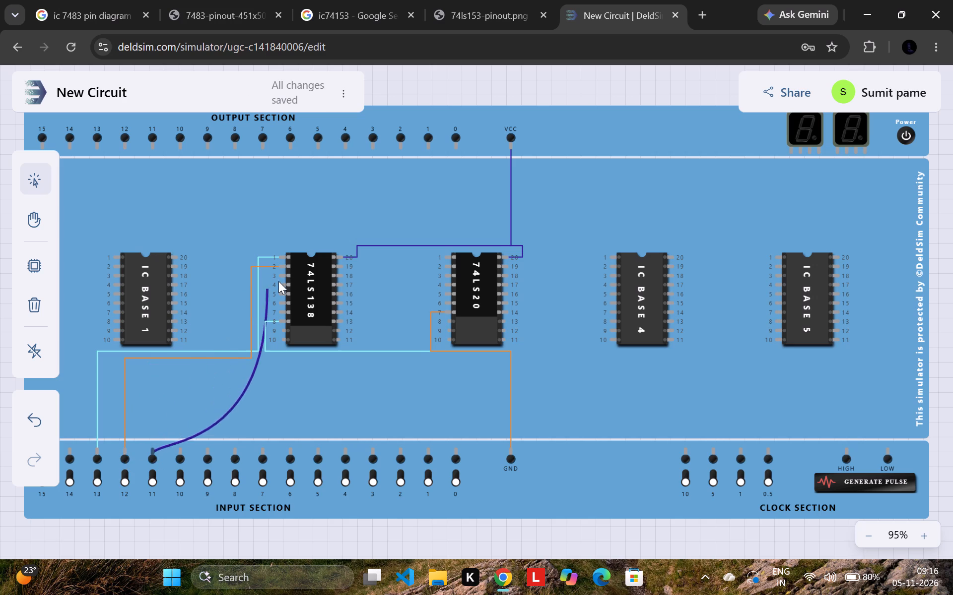
{"action": "left_click_drag", "start_coordinate": [278, 281], "coordinate": [285, 275]}
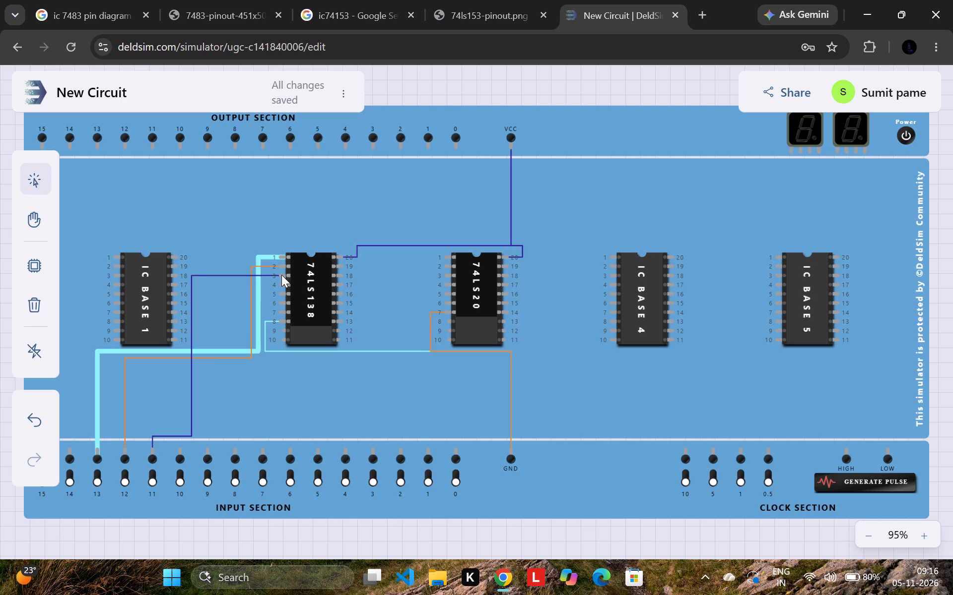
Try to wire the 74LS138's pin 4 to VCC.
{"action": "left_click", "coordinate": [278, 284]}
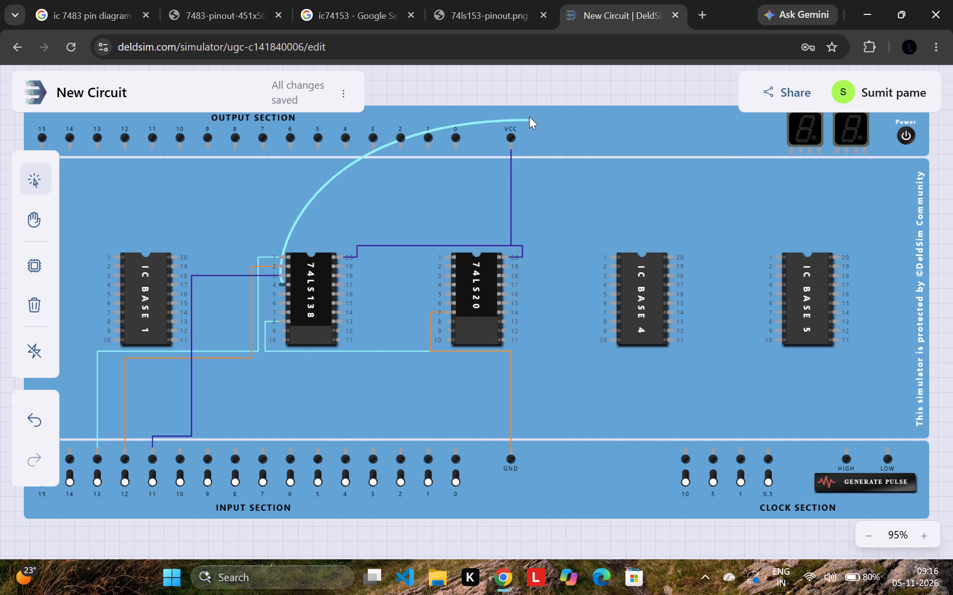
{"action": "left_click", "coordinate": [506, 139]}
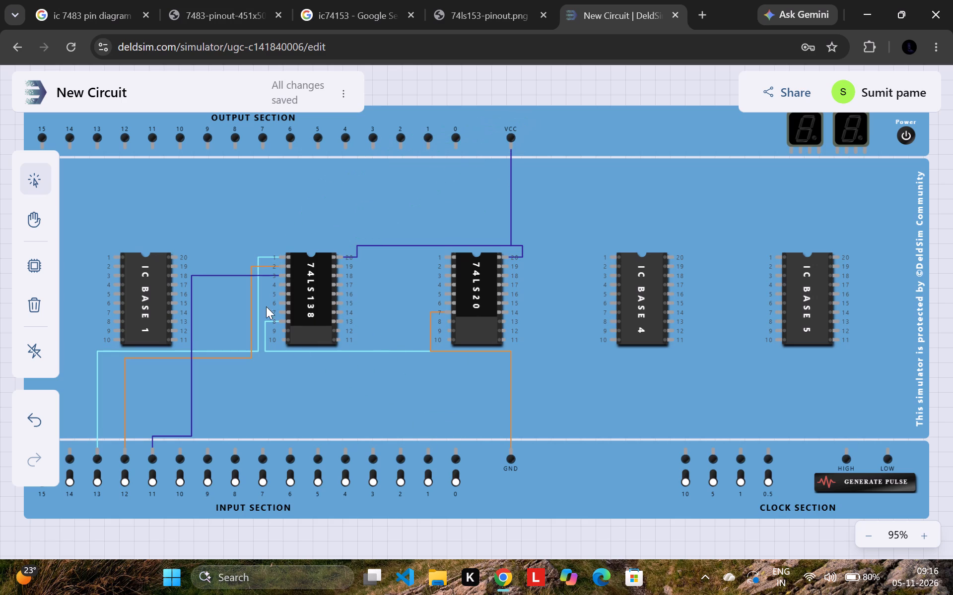
Wire the 74LS138's enable pins: pin 4 to VCC, and pins 5 and 6 to GND.
{"action": "left_click", "coordinate": [279, 283]}
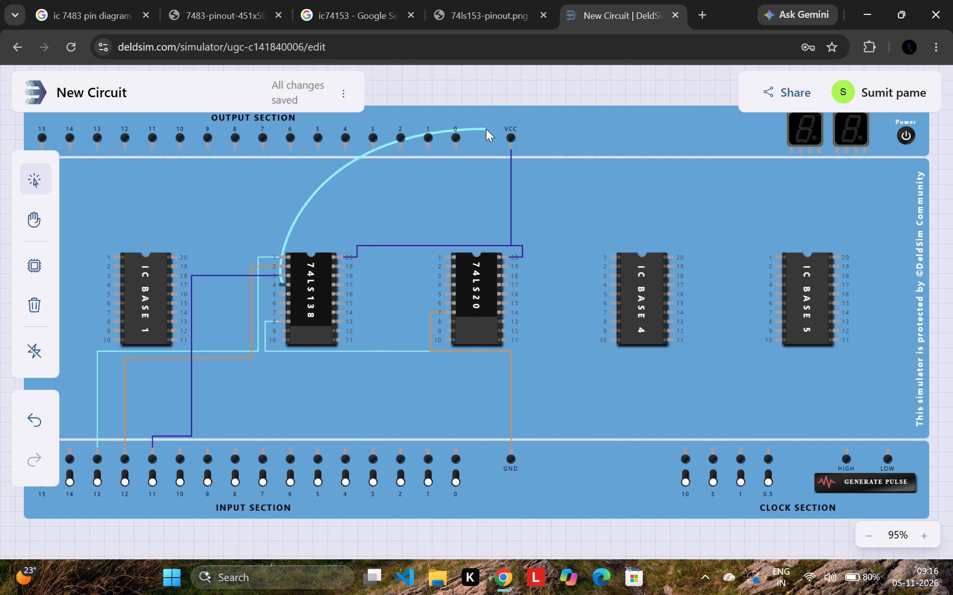
{"action": "left_click", "coordinate": [509, 145]}
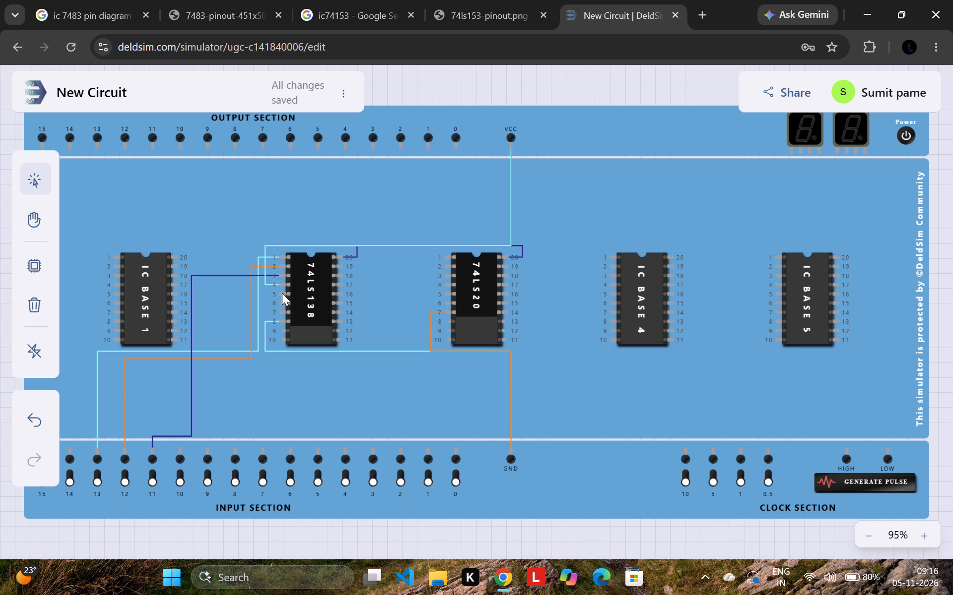
{"action": "left_click_drag", "start_coordinate": [282, 293], "coordinate": [511, 446]}
{"action": "left_click", "coordinate": [511, 446]}
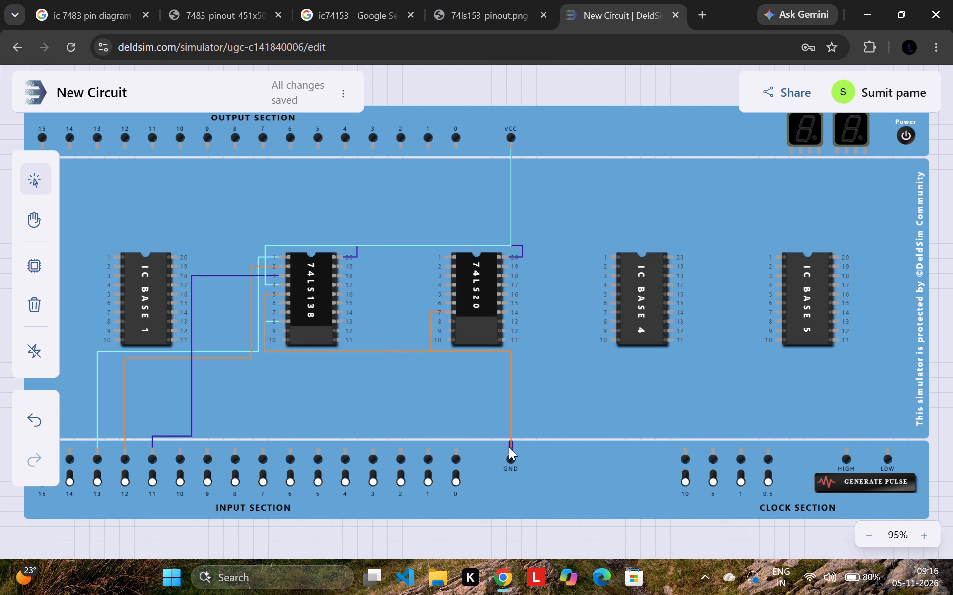
{"action": "left_click", "coordinate": [509, 447]}
{"action": "left_click_drag", "start_coordinate": [281, 303], "coordinate": [267, 449]}
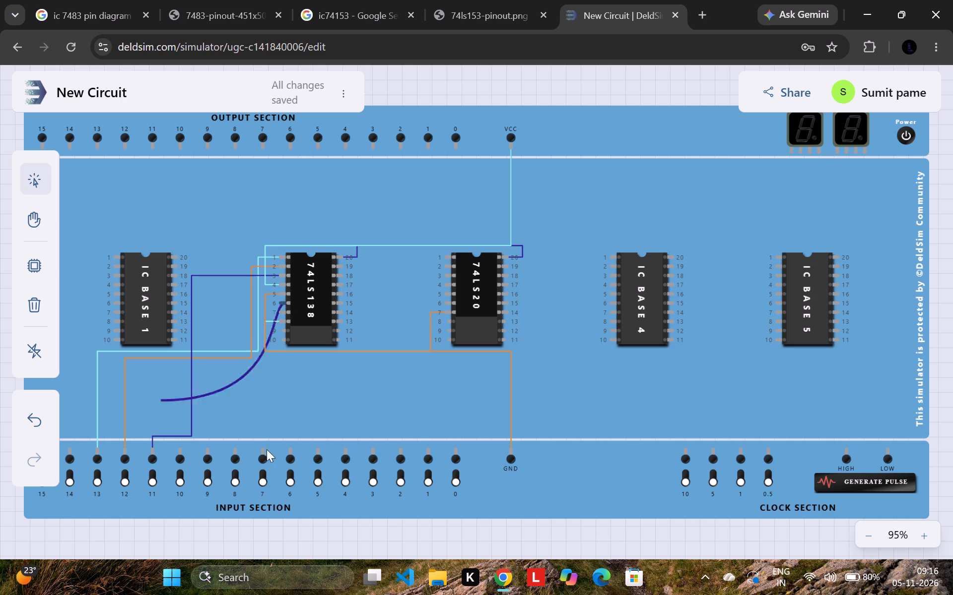
{"action": "left_click_drag", "start_coordinate": [267, 449], "coordinate": [510, 453]}
{"action": "left_click", "coordinate": [510, 453]}
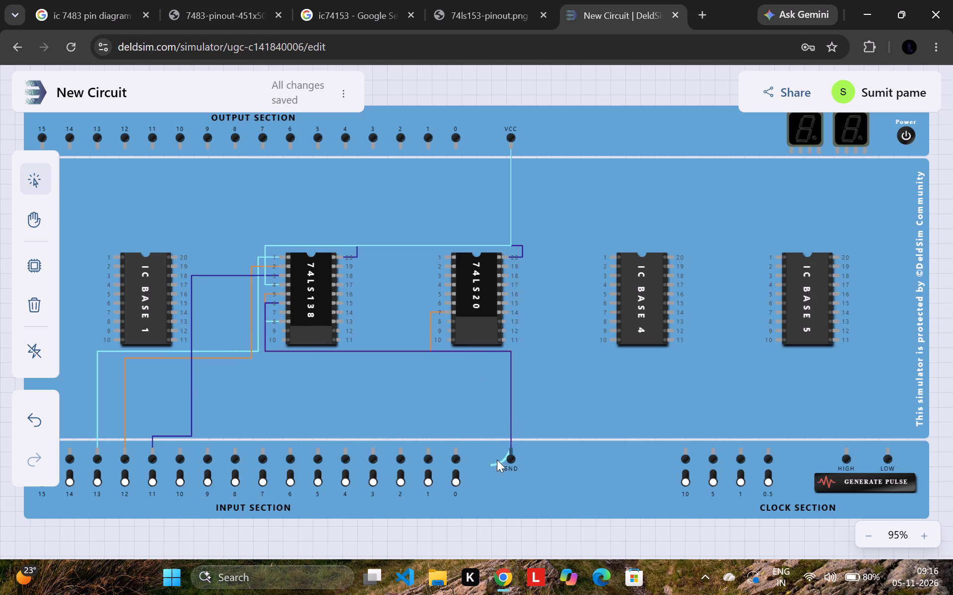
{"action": "left_click", "coordinate": [512, 451]}
Connect the 74LS138's base pins 18 and 17 to the 74LS20's pins 1 and 2 respectively.
{"action": "left_click_drag", "start_coordinate": [341, 276], "coordinate": [401, 265]}
{"action": "left_click_drag", "start_coordinate": [401, 265], "coordinate": [454, 255]}
{"action": "left_click_drag", "start_coordinate": [342, 277], "coordinate": [454, 251]}
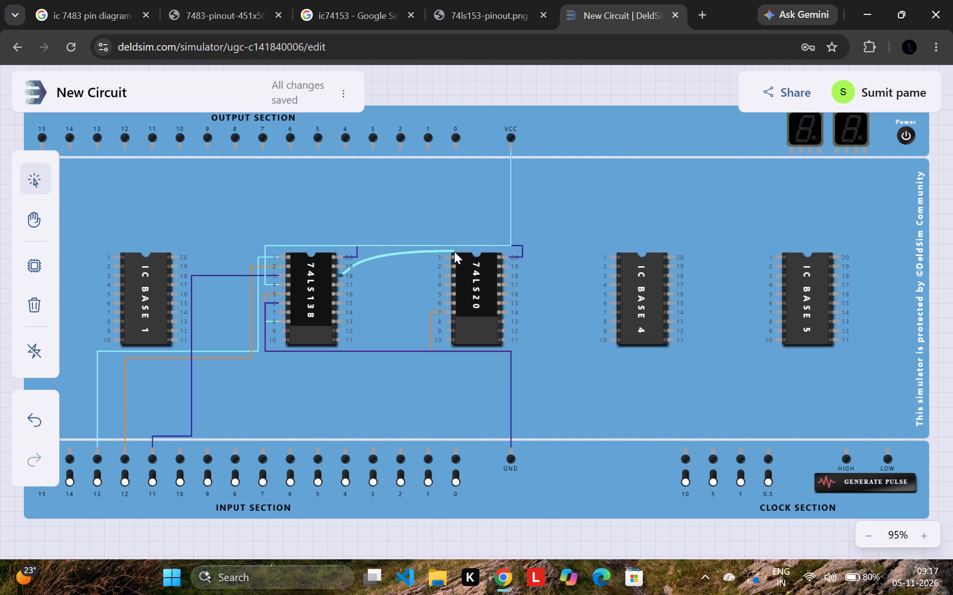
{"action": "left_click_drag", "start_coordinate": [454, 251], "coordinate": [451, 255]}
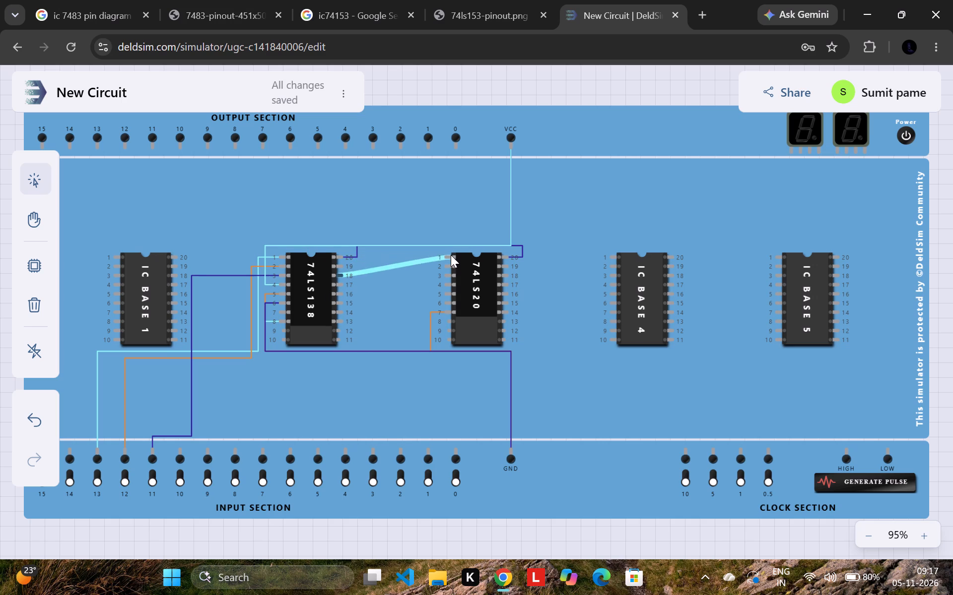
{"action": "left_click_drag", "start_coordinate": [451, 255], "coordinate": [451, 255]}
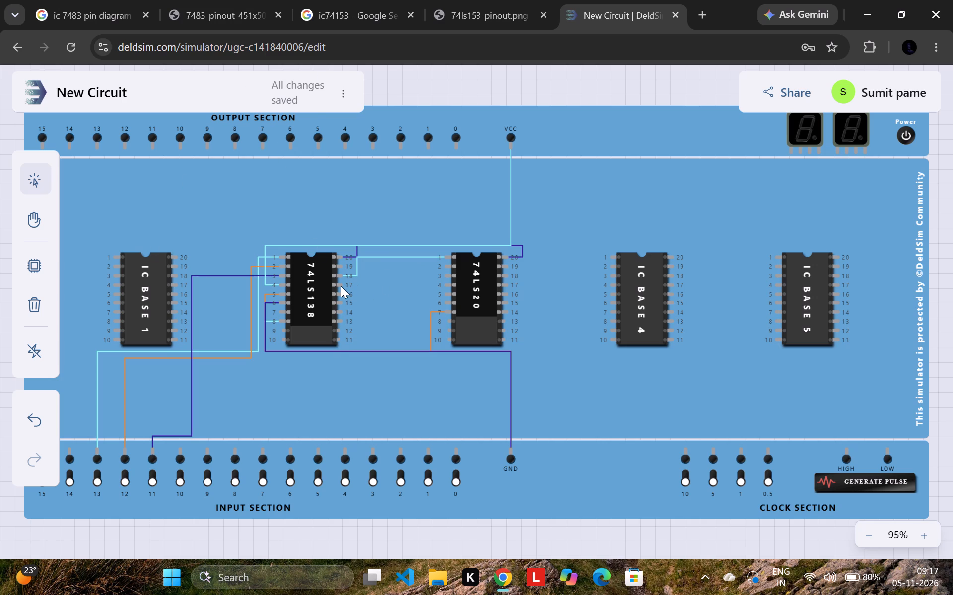
{"action": "left_click_drag", "start_coordinate": [341, 286], "coordinate": [445, 268]}
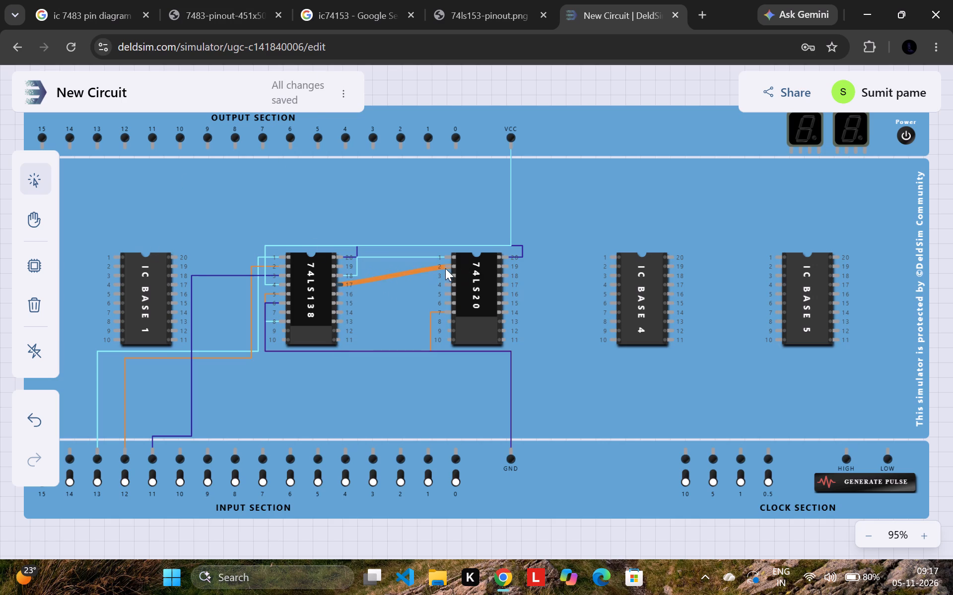
{"action": "left_click_drag", "start_coordinate": [445, 268], "coordinate": [449, 268]}
{"action": "left_click", "coordinate": [449, 268]}
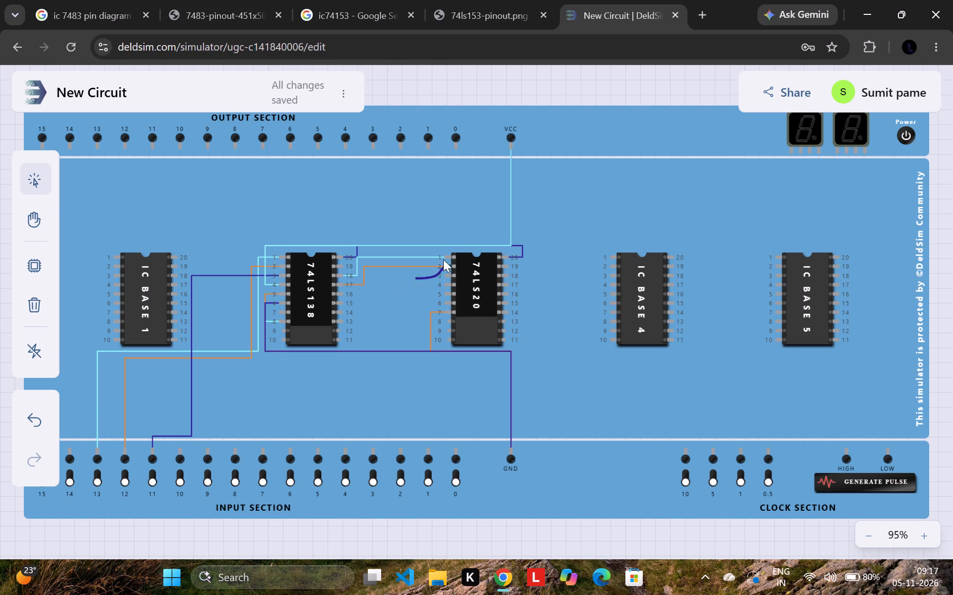
{"action": "left_click", "coordinate": [447, 267]}
Connect the 74LS138's base pin 15 to the 74LS20's pin 4, and the 74LS138's pin 7 to the 74LS20's pin 5.
{"action": "left_click_drag", "start_coordinate": [338, 303], "coordinate": [451, 275]}
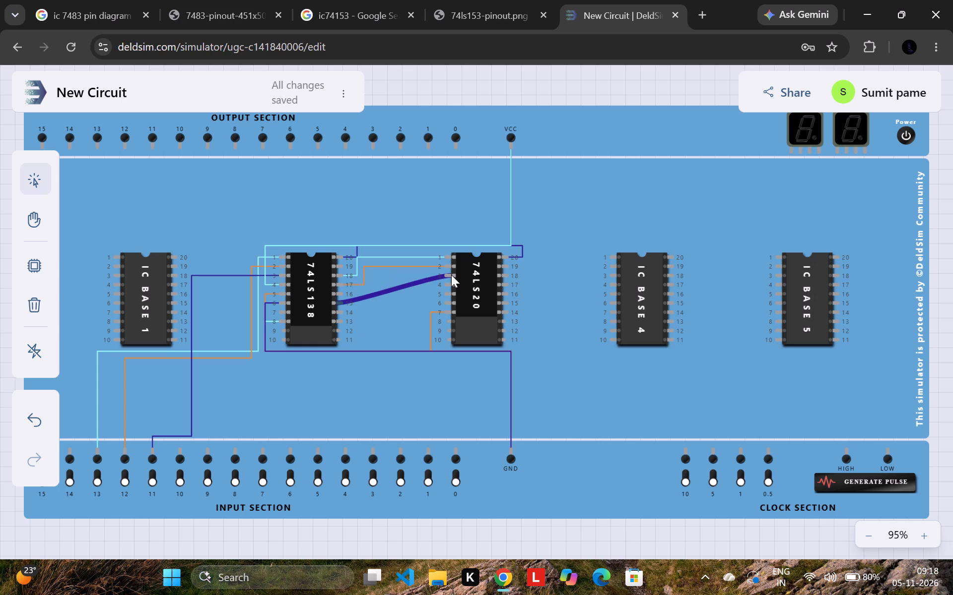
{"action": "left_click_drag", "start_coordinate": [451, 275], "coordinate": [352, 297]}
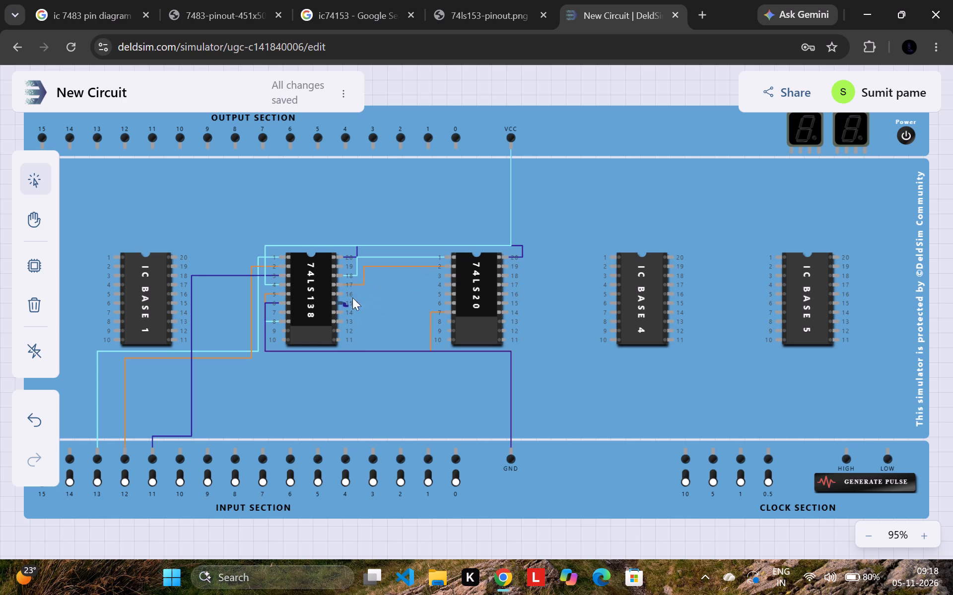
{"action": "left_click_drag", "start_coordinate": [352, 297], "coordinate": [447, 286]}
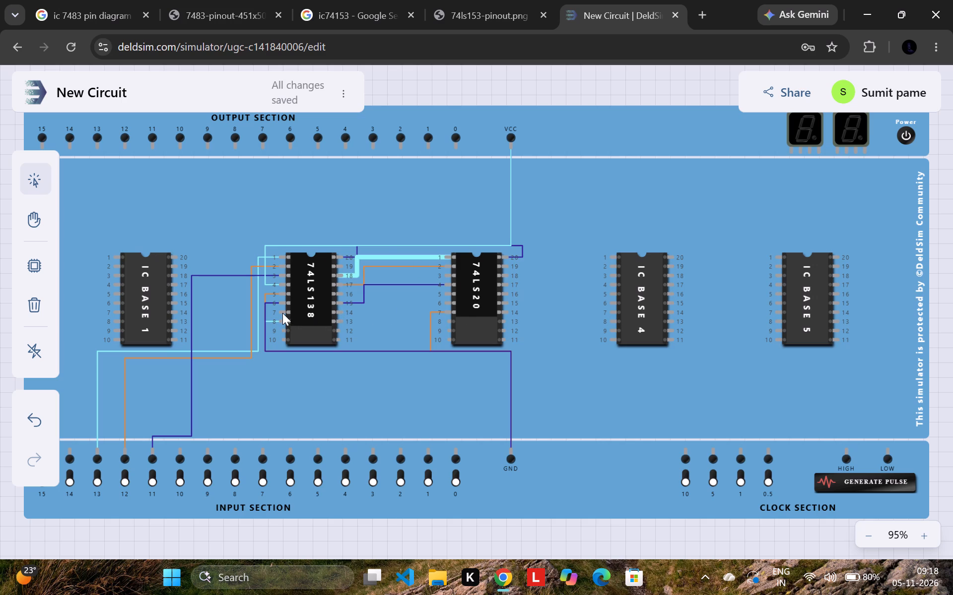
{"action": "left_click_drag", "start_coordinate": [283, 311], "coordinate": [442, 279]}
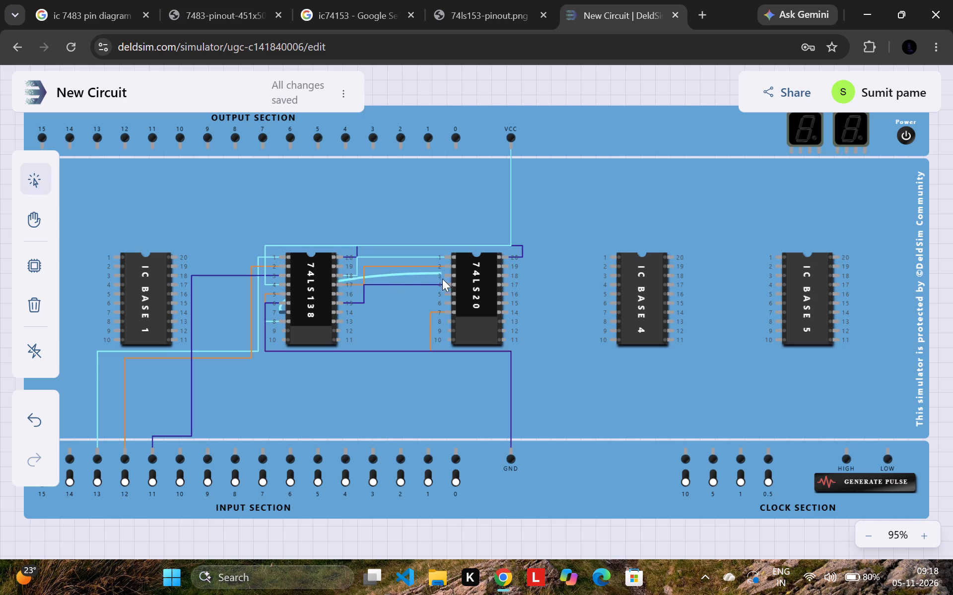
{"action": "left_click_drag", "start_coordinate": [442, 279], "coordinate": [448, 293]}
{"action": "left_click", "coordinate": [448, 293]}
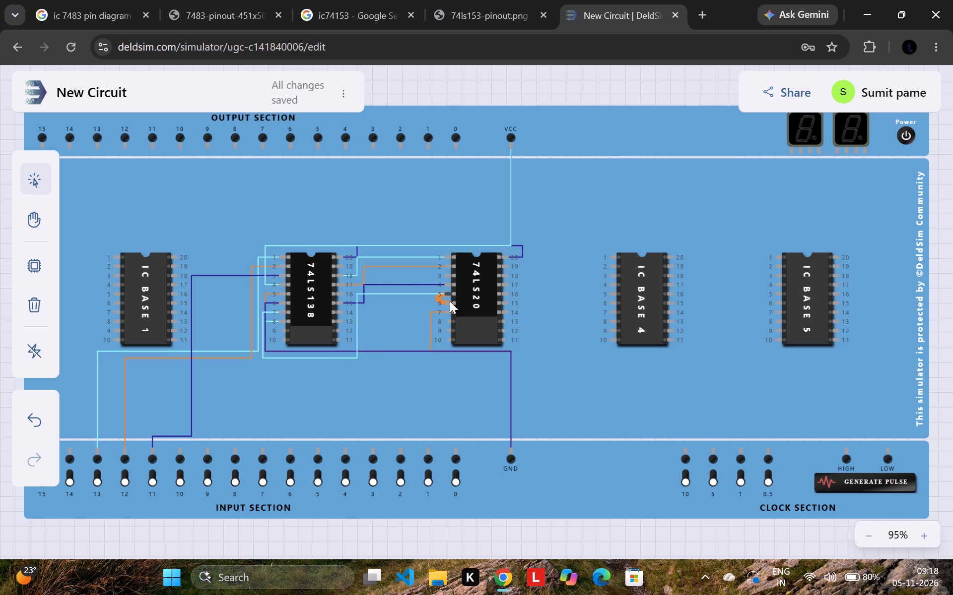
{"action": "left_click", "coordinate": [450, 291]}
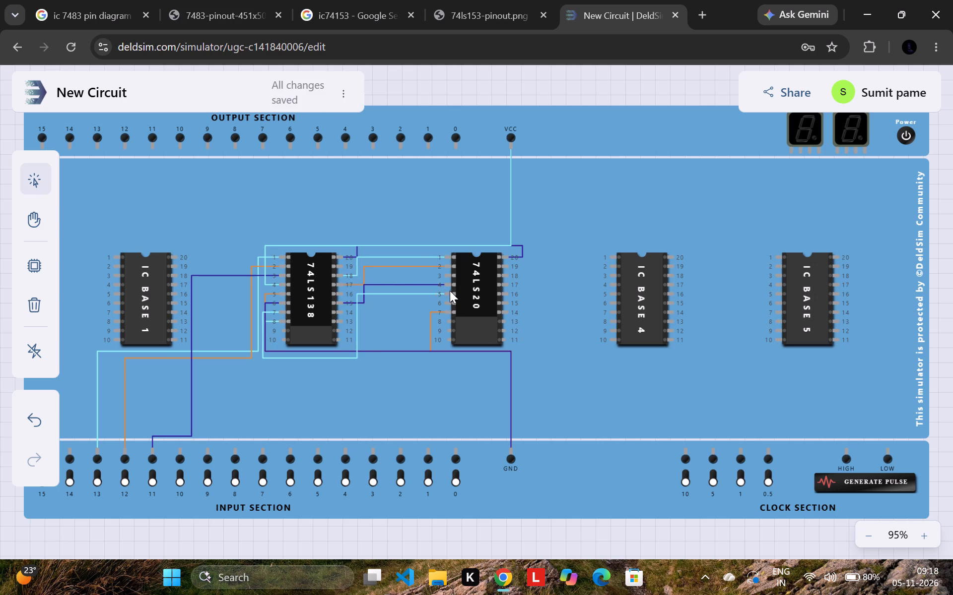
Connect the 74LS20's pin 6 to output 8 in the output section.
{"action": "left_click", "coordinate": [449, 297]}
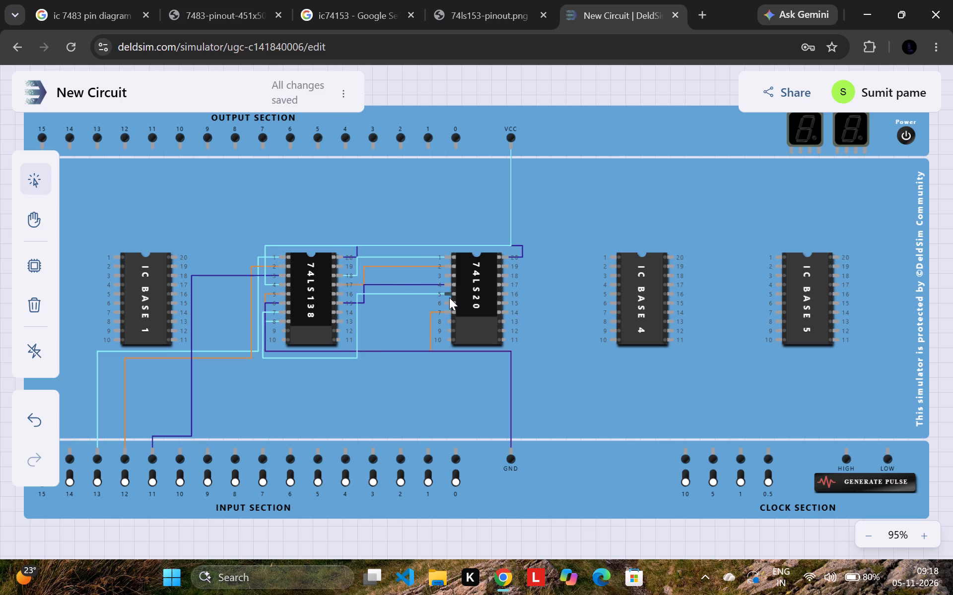
{"action": "left_click", "coordinate": [447, 295]}
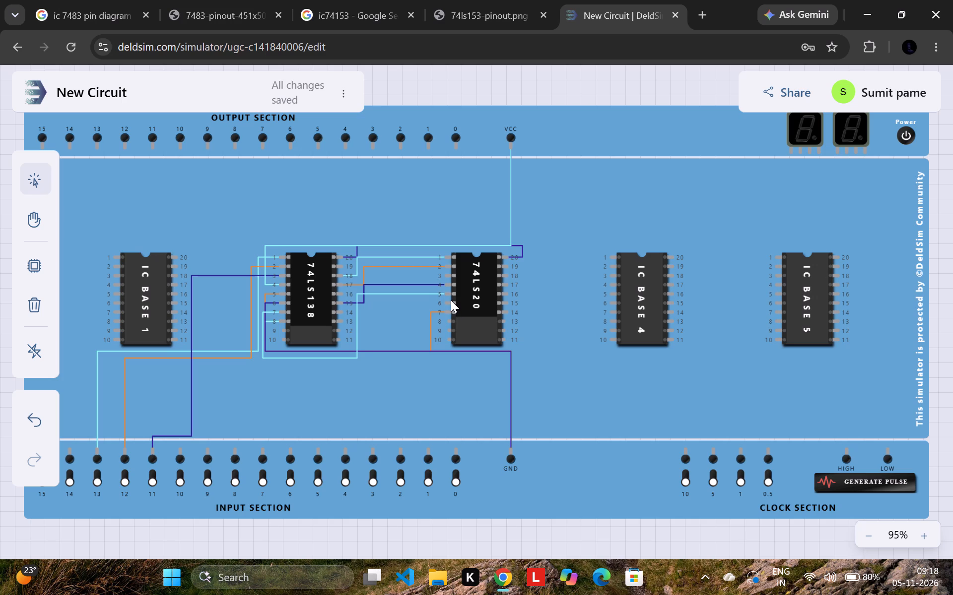
{"action": "left_click", "coordinate": [451, 300]}
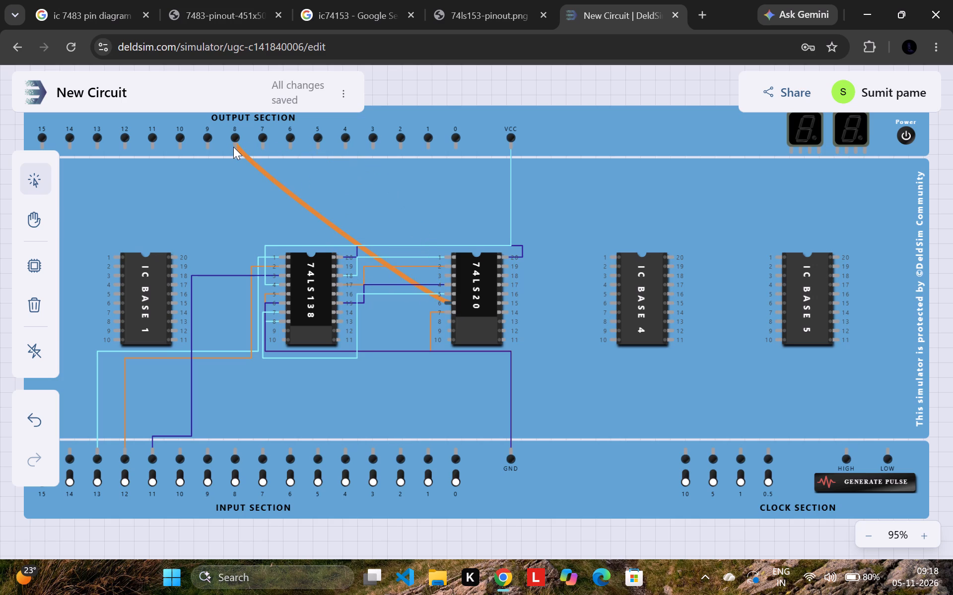
{"action": "left_click", "coordinate": [233, 147]}
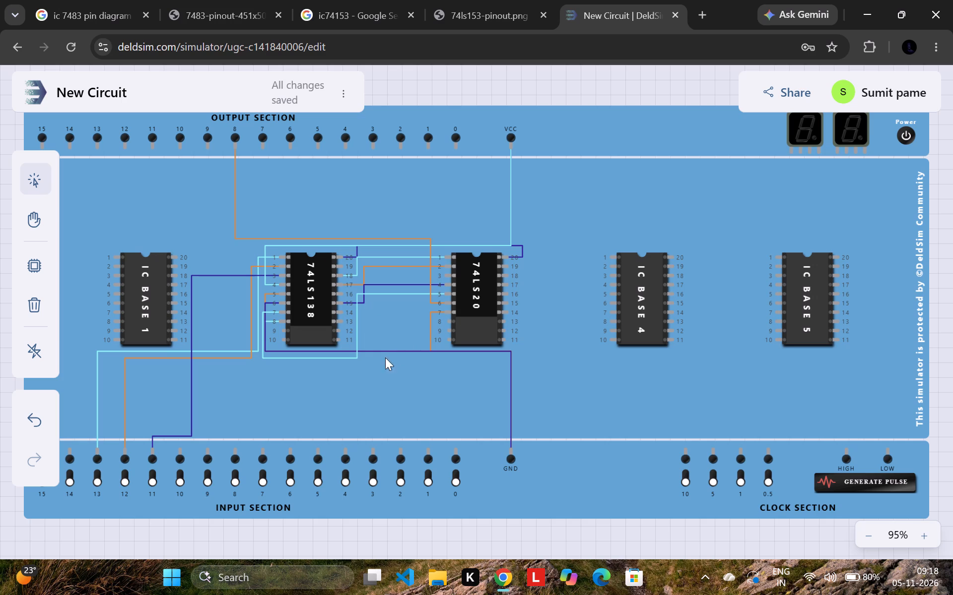
Connect the 74LS138's base pins 16 and 14 to the 74LS20's base pins 19 and 18 respectively.
{"action": "left_click_drag", "start_coordinate": [337, 293], "coordinate": [504, 262]}
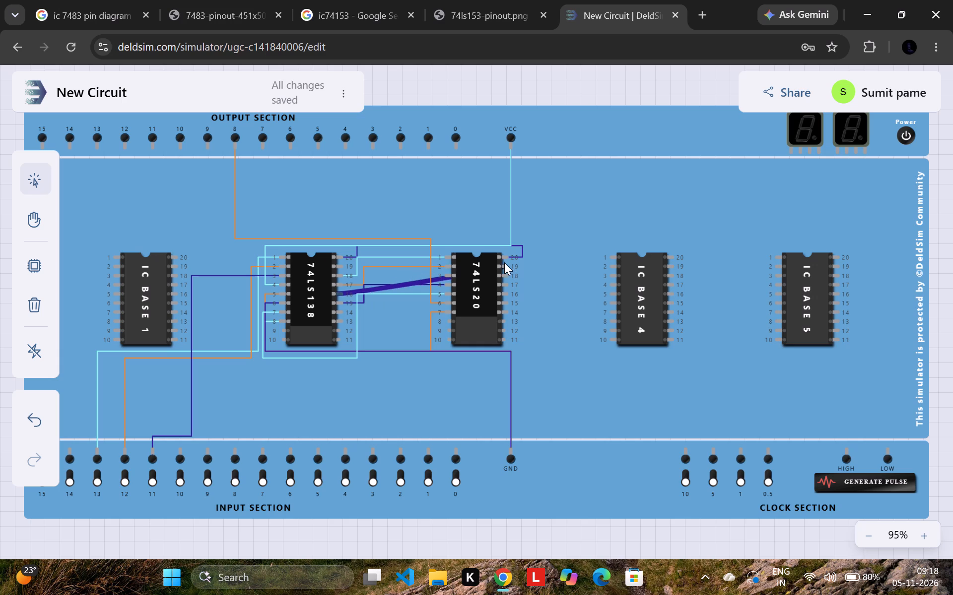
{"action": "left_click_drag", "start_coordinate": [504, 262], "coordinate": [509, 266]}
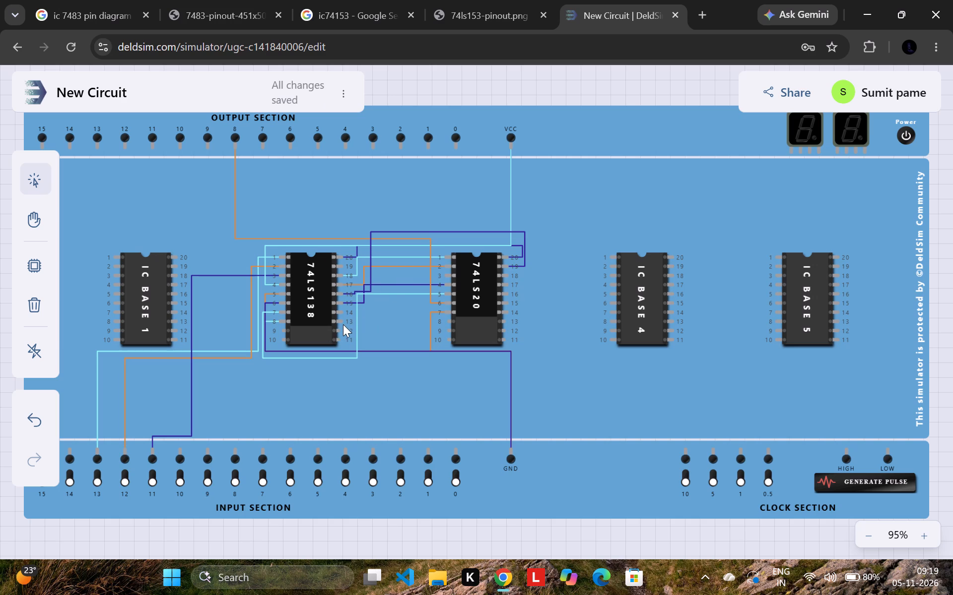
{"action": "left_click_drag", "start_coordinate": [339, 311], "coordinate": [483, 303]}
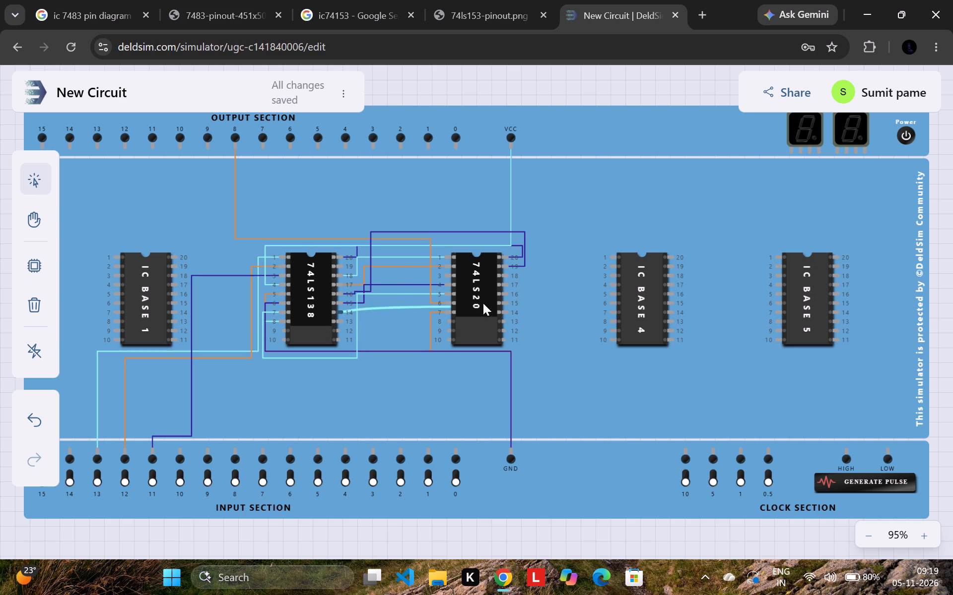
{"action": "left_click_drag", "start_coordinate": [483, 303], "coordinate": [505, 276]}
{"action": "left_click", "coordinate": [505, 276]}
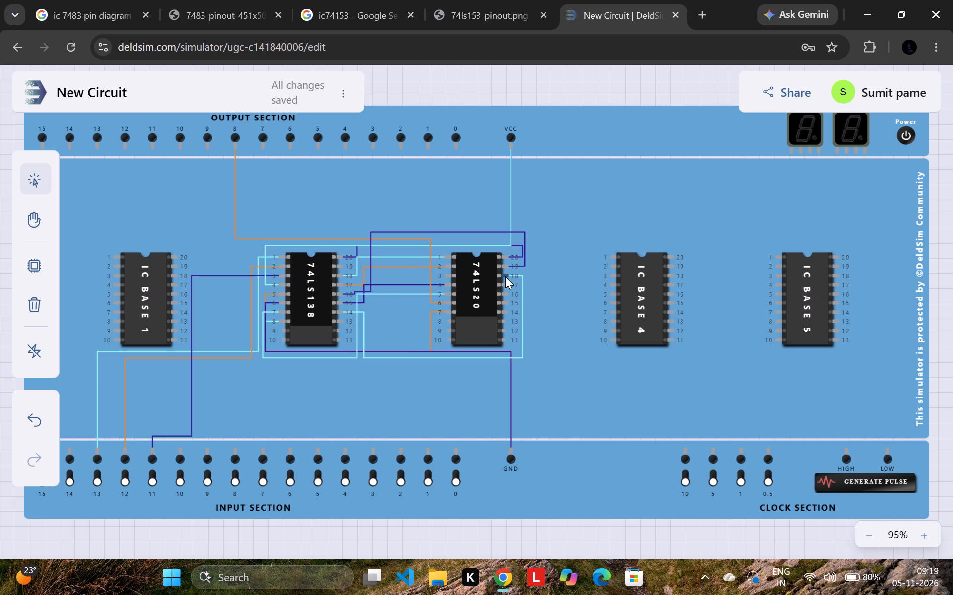
{"action": "left_click", "coordinate": [504, 275]}
{"action": "left_click_drag", "start_coordinate": [340, 322], "coordinate": [571, 294]}
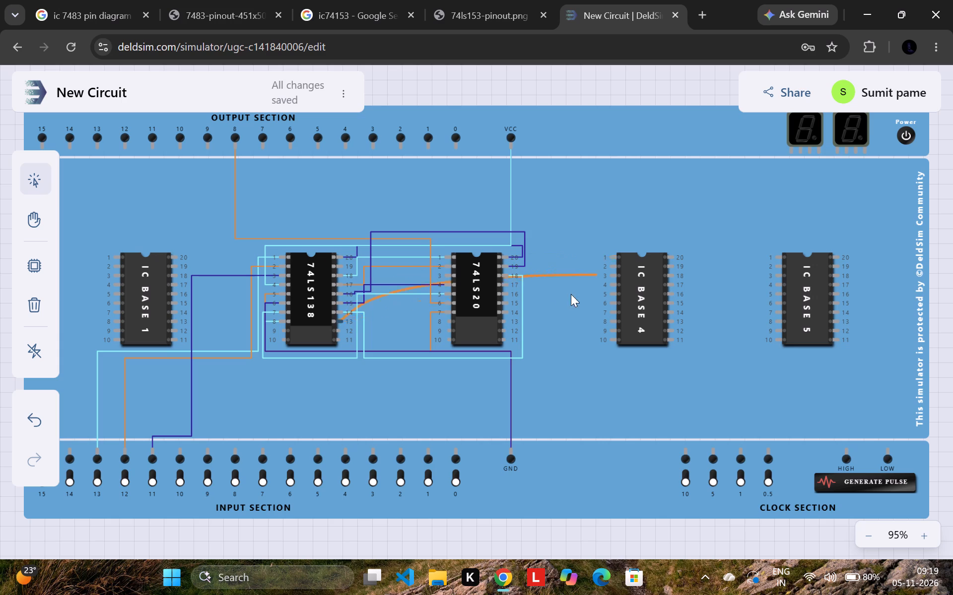
{"action": "left_click_drag", "start_coordinate": [571, 294], "coordinate": [503, 285]}
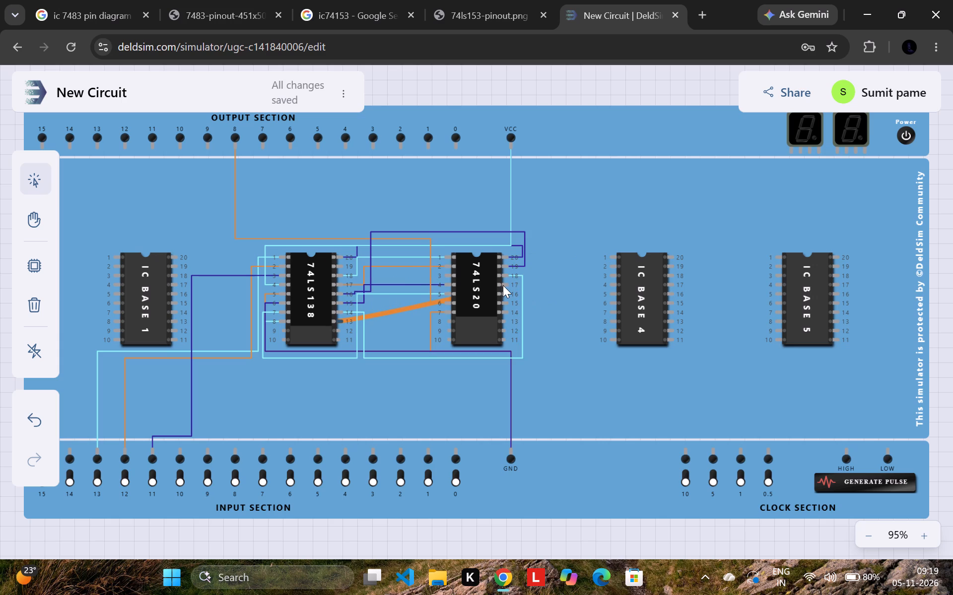
{"action": "left_click_drag", "start_coordinate": [503, 285], "coordinate": [507, 295]}
{"action": "left_click", "coordinate": [507, 295]}
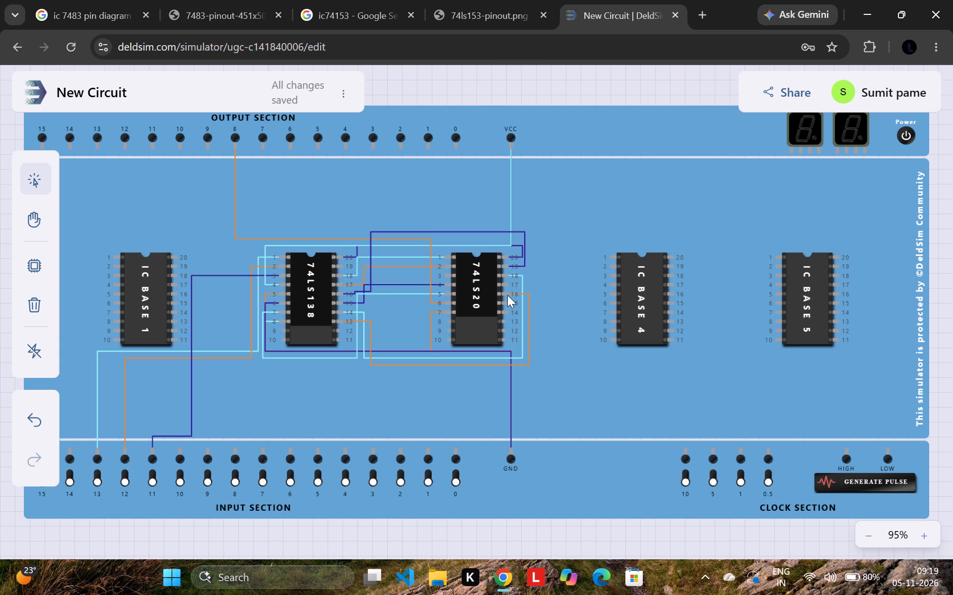
{"action": "left_click", "coordinate": [507, 295]}
{"action": "left_click_drag", "start_coordinate": [280, 314], "coordinate": [508, 307]}
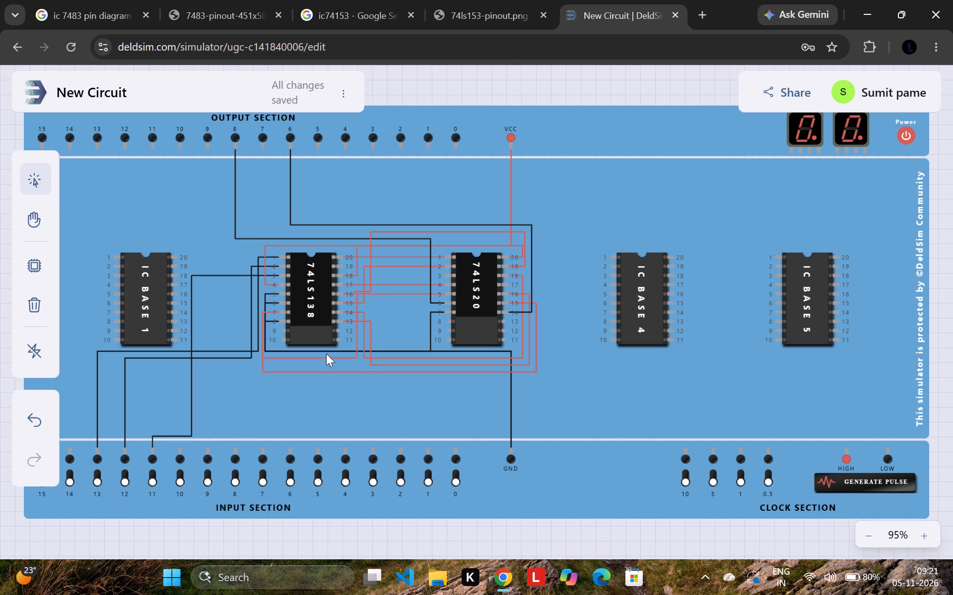
Set inputs 12, 11 and 13 high to test the circuit with all three inputs on.
{"action": "left_click", "coordinate": [118, 476]}
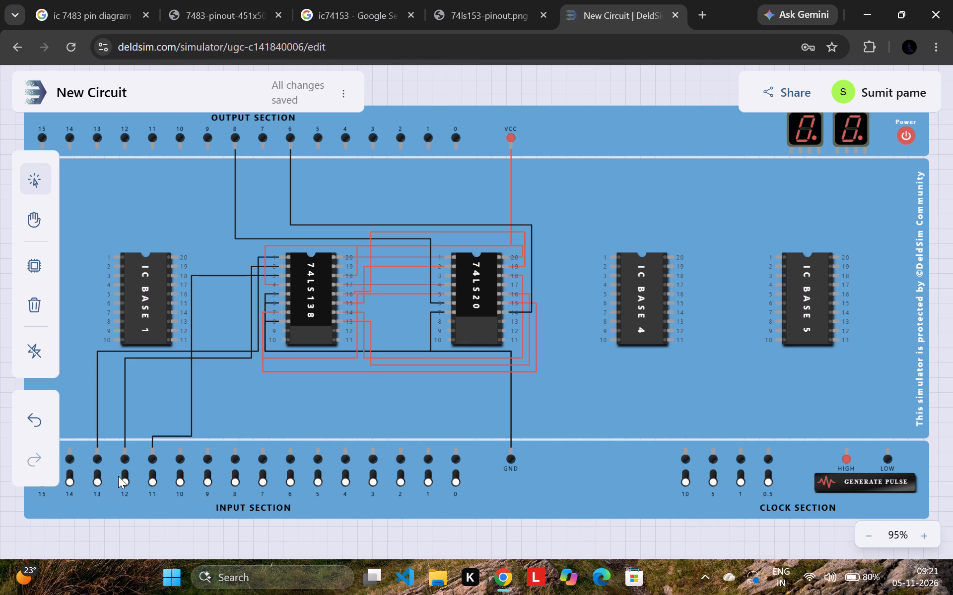
{"action": "left_click", "coordinate": [123, 477]}
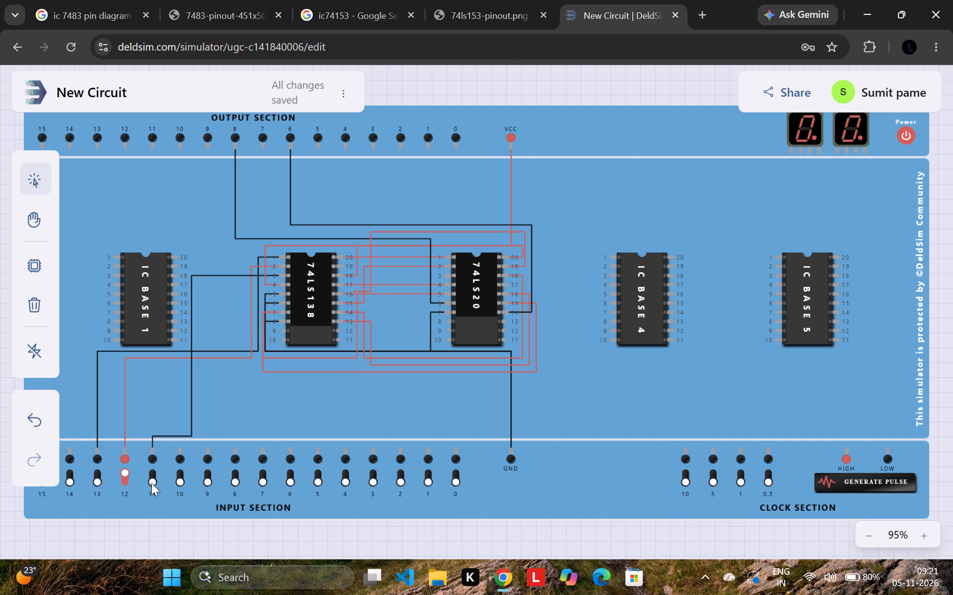
{"action": "left_click", "coordinate": [151, 482]}
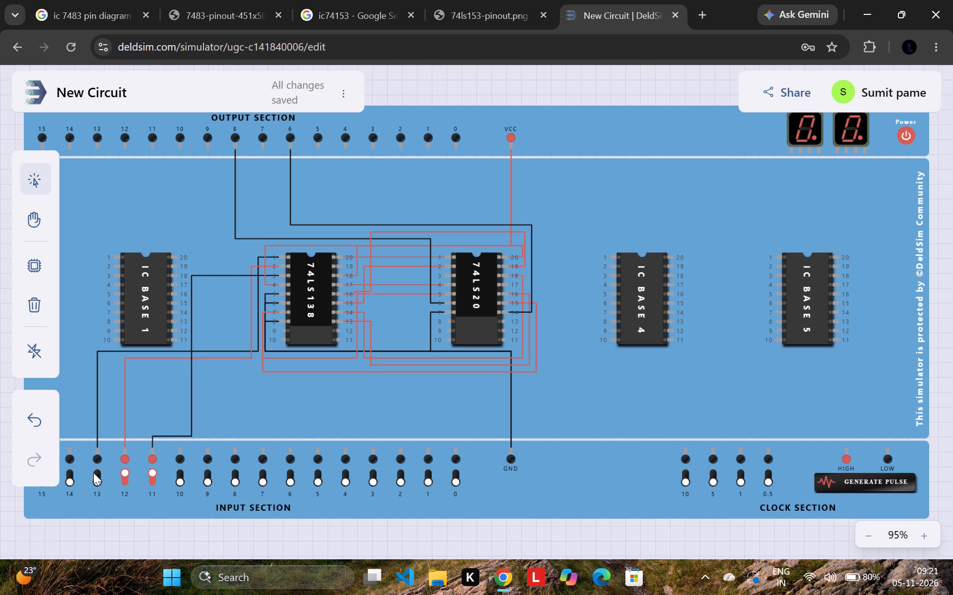
{"action": "left_click", "coordinate": [93, 473]}
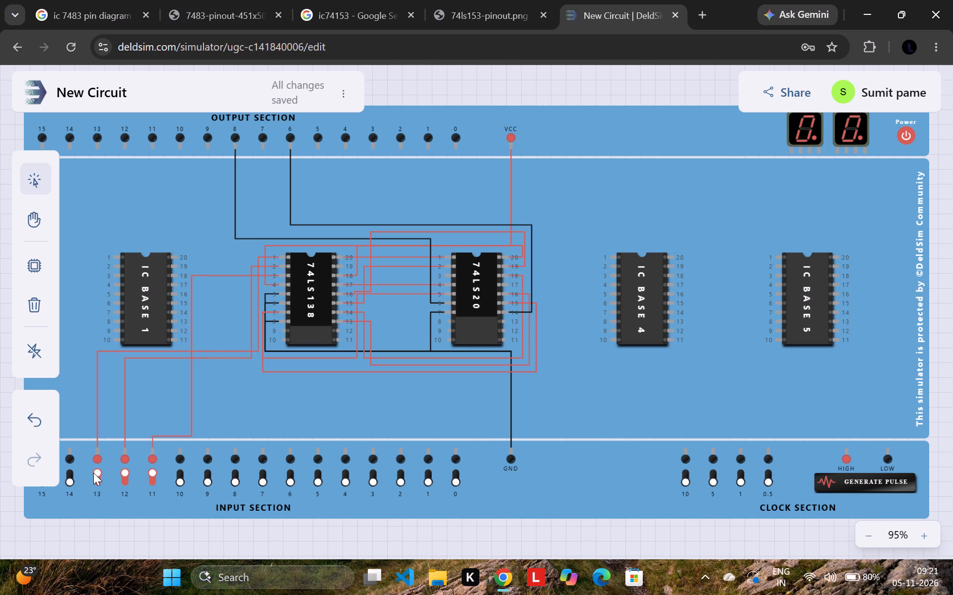
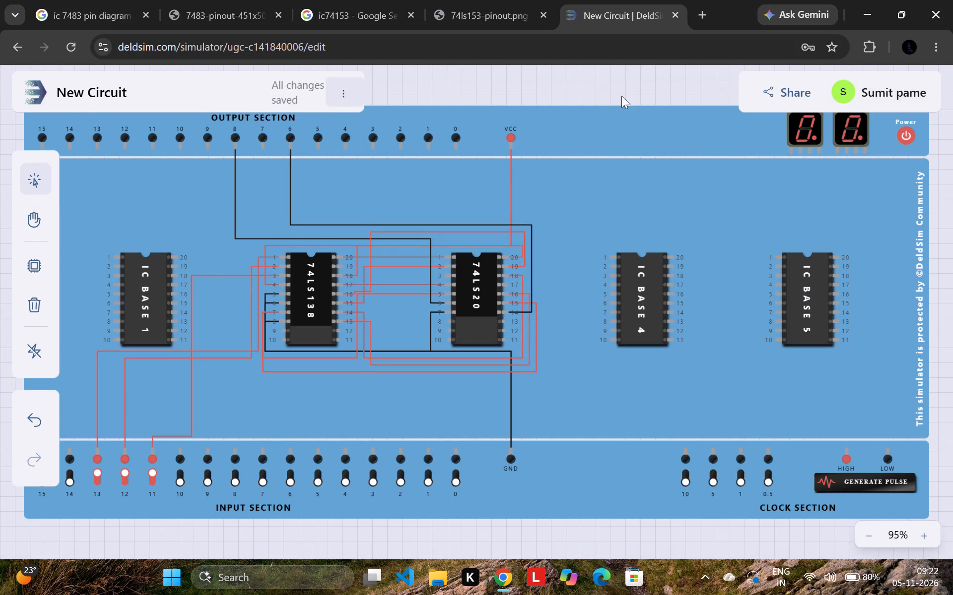
Switch off the trainer board's power to stop the simulation.
{"action": "left_click", "coordinate": [903, 136]}
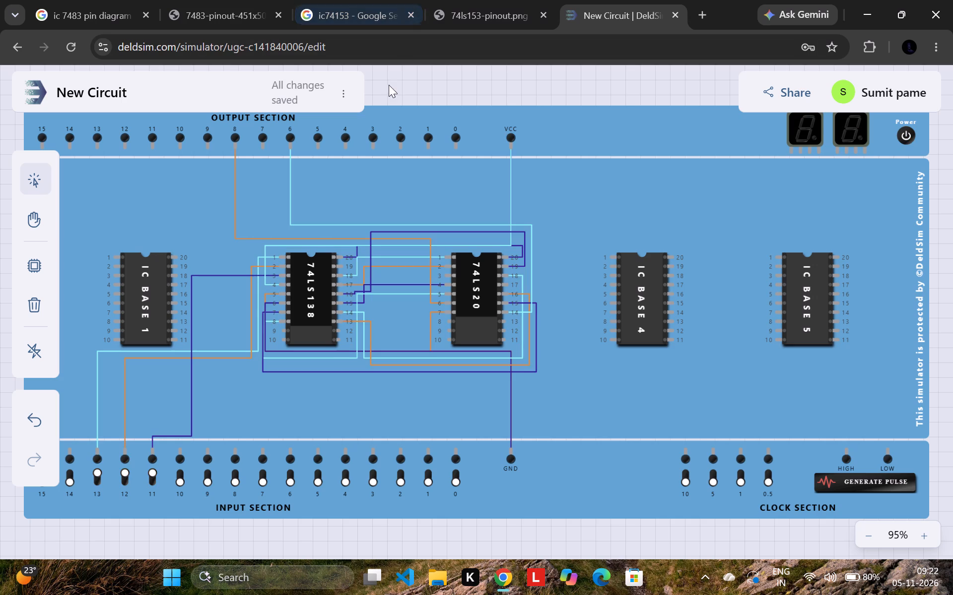
Clear the whole circuit so the trainer board has no ICs or wires.
{"action": "left_click", "coordinate": [341, 94]}
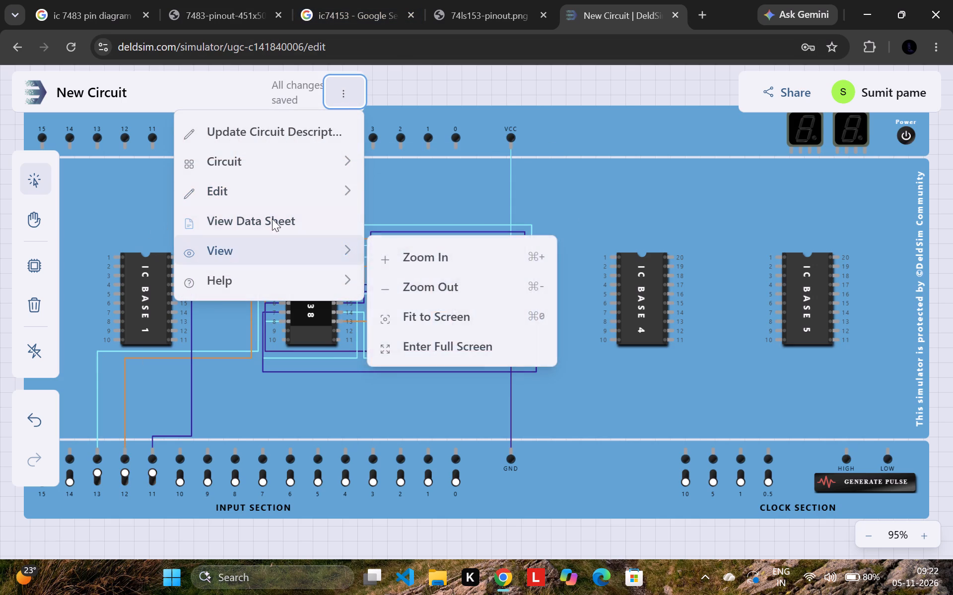
{"action": "left_click", "coordinate": [445, 348]}
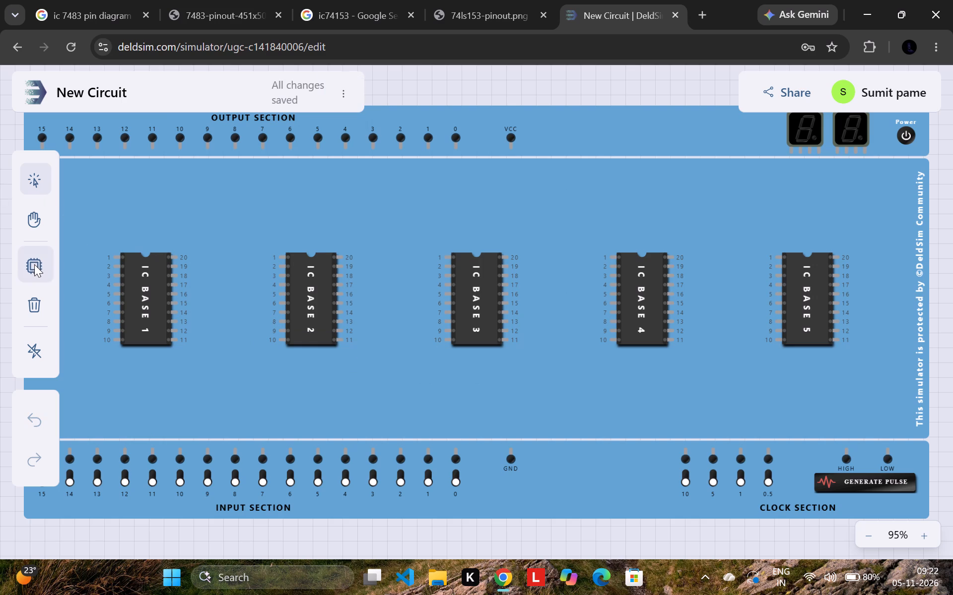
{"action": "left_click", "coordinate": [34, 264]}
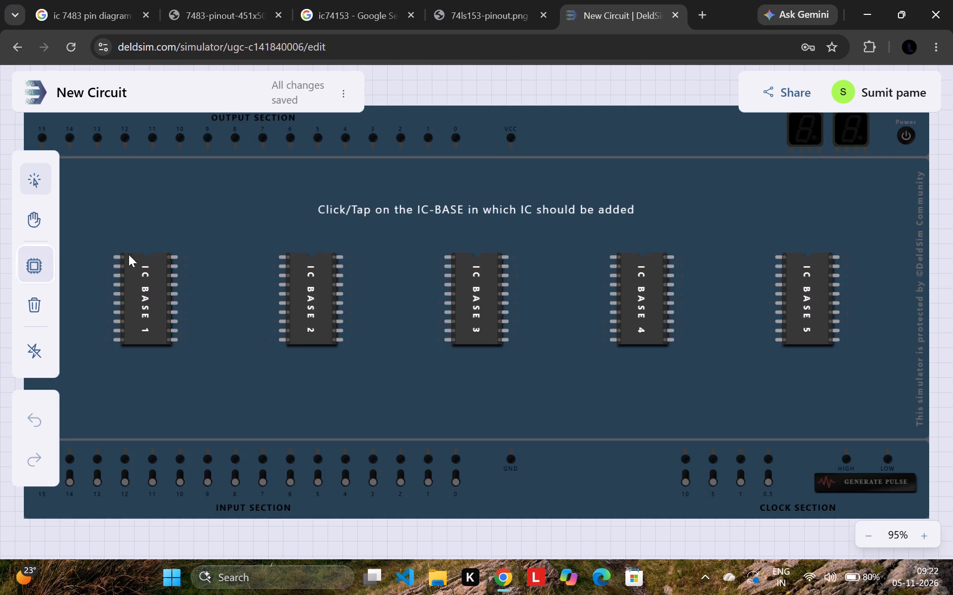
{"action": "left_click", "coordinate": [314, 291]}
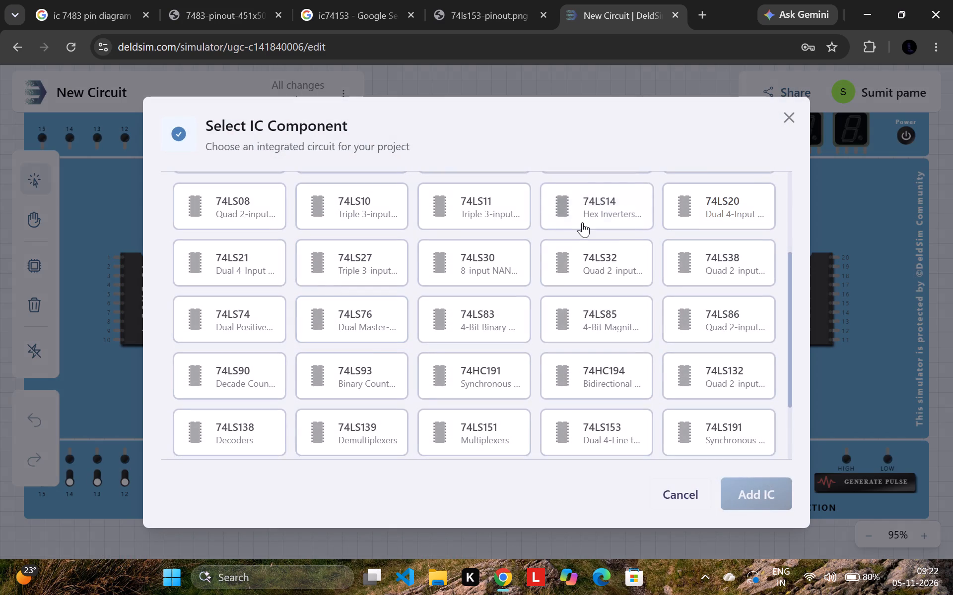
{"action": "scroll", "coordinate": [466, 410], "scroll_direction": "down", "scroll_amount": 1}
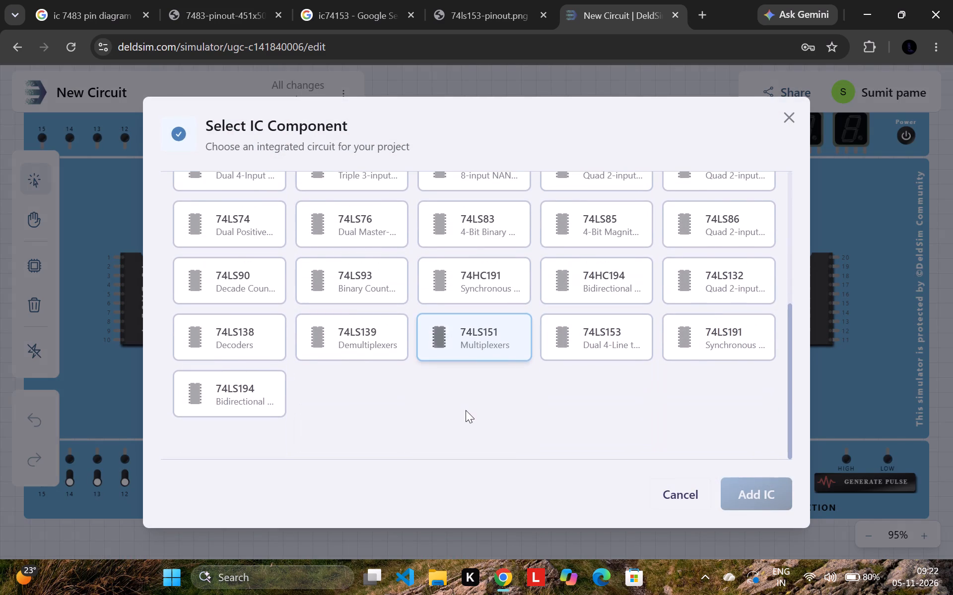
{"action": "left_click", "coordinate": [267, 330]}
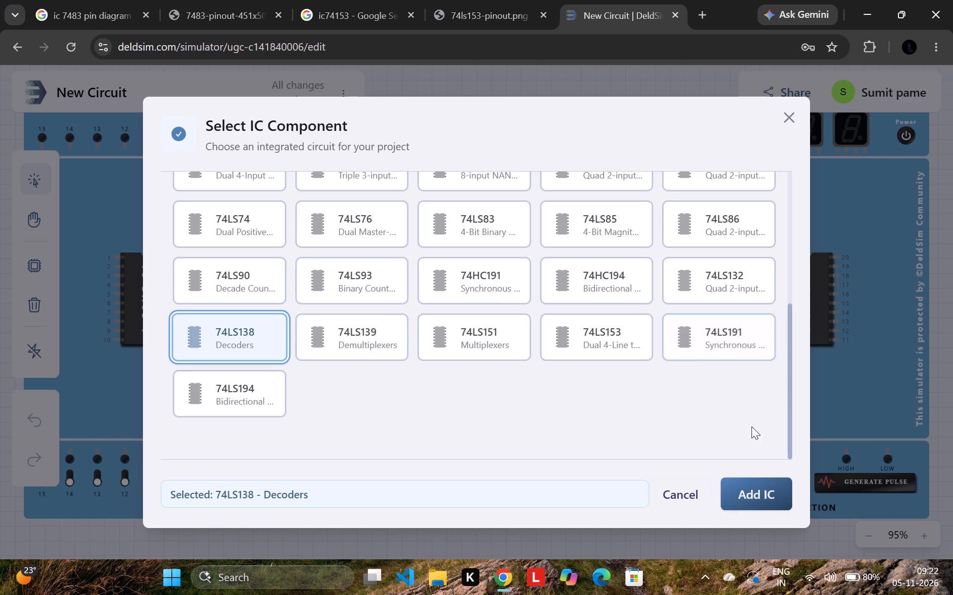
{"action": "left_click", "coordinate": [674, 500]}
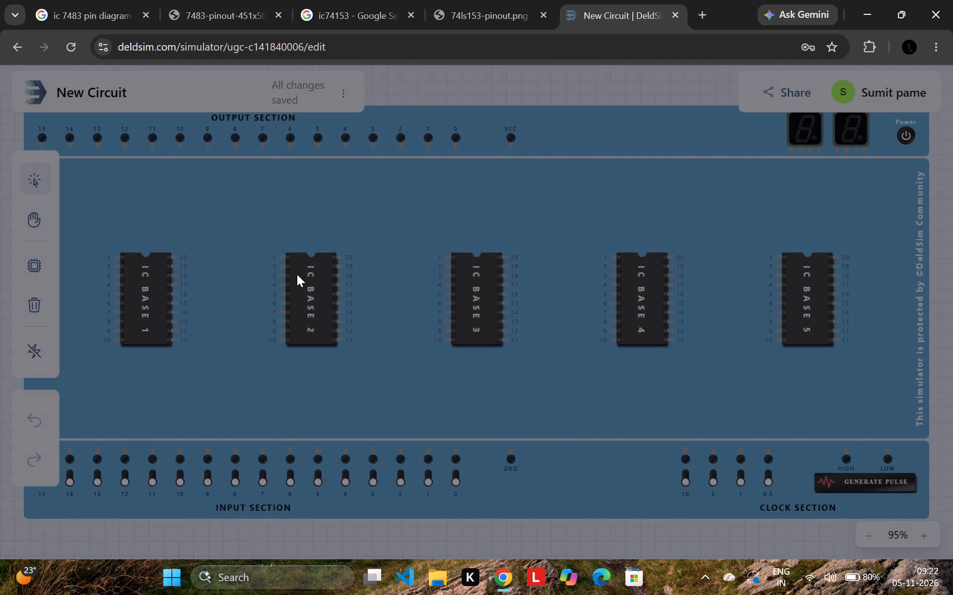
Add a 74LS138 decoder to IC base 1.
{"action": "left_click", "coordinate": [46, 277]}
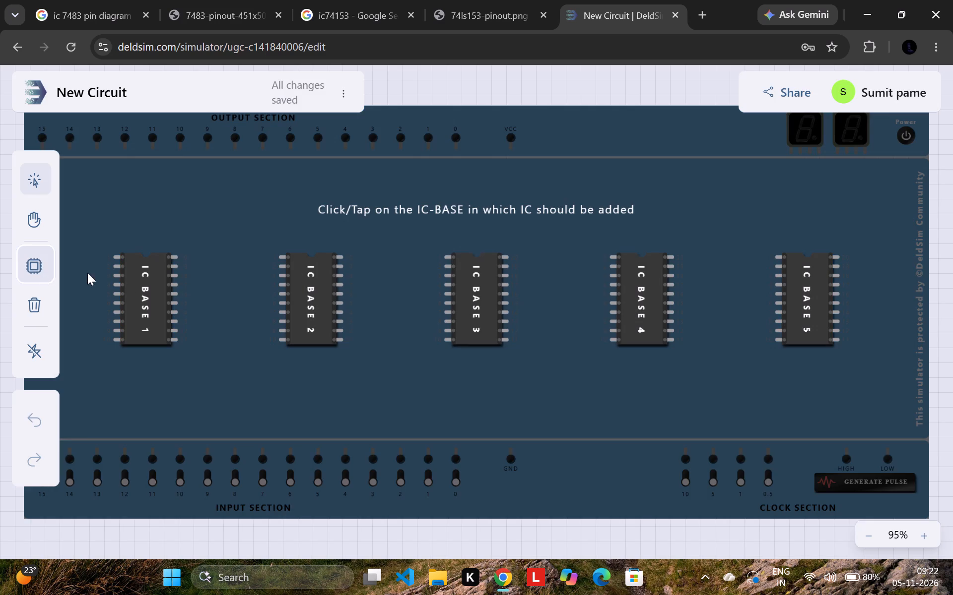
{"action": "left_click", "coordinate": [157, 274]}
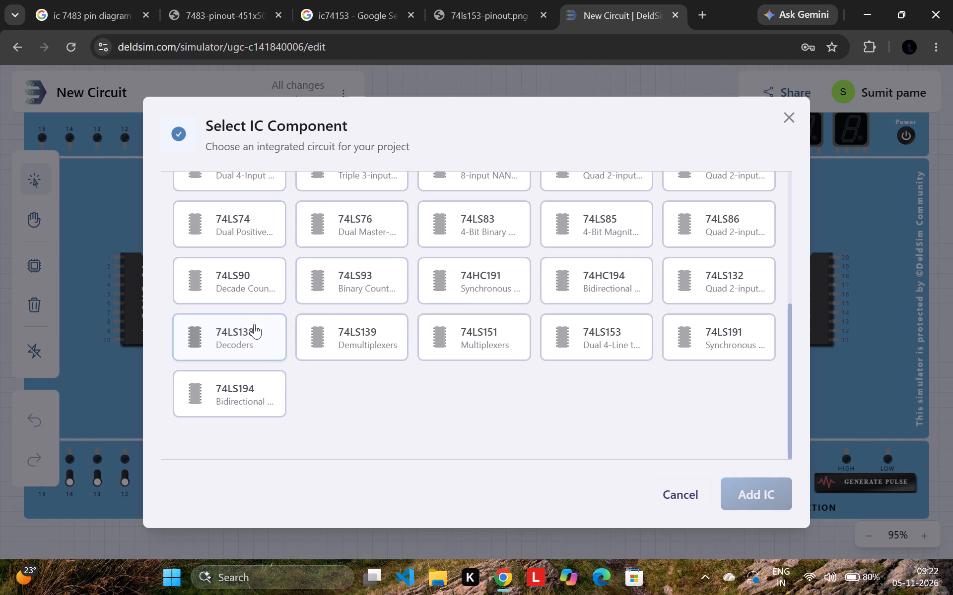
{"action": "left_click", "coordinate": [254, 324]}
{"action": "left_click", "coordinate": [774, 481]}
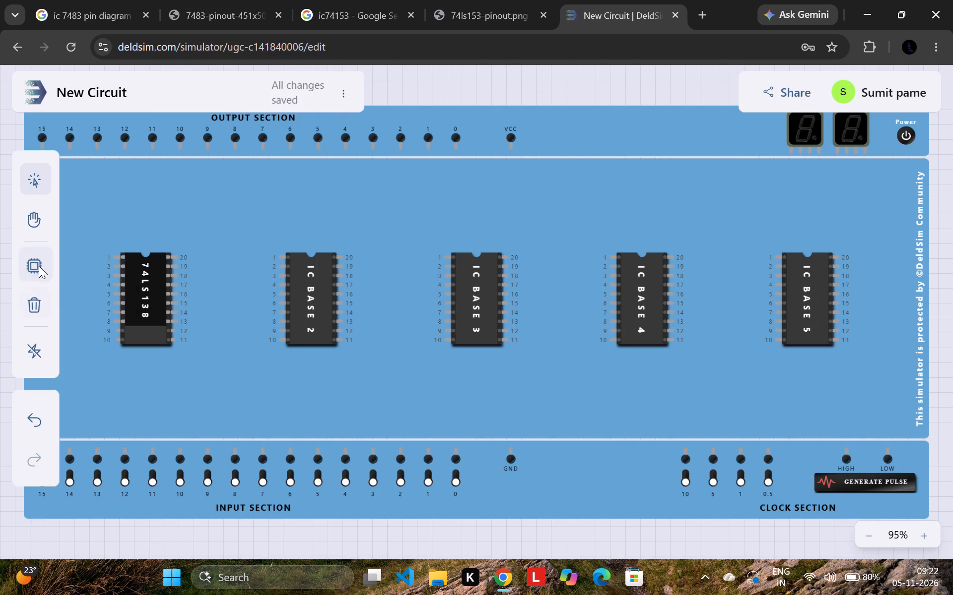
Add a 74LS20 dual 4-input NAND gate to IC base 2.
{"action": "left_click", "coordinate": [39, 267]}
{"action": "left_click", "coordinate": [307, 305]}
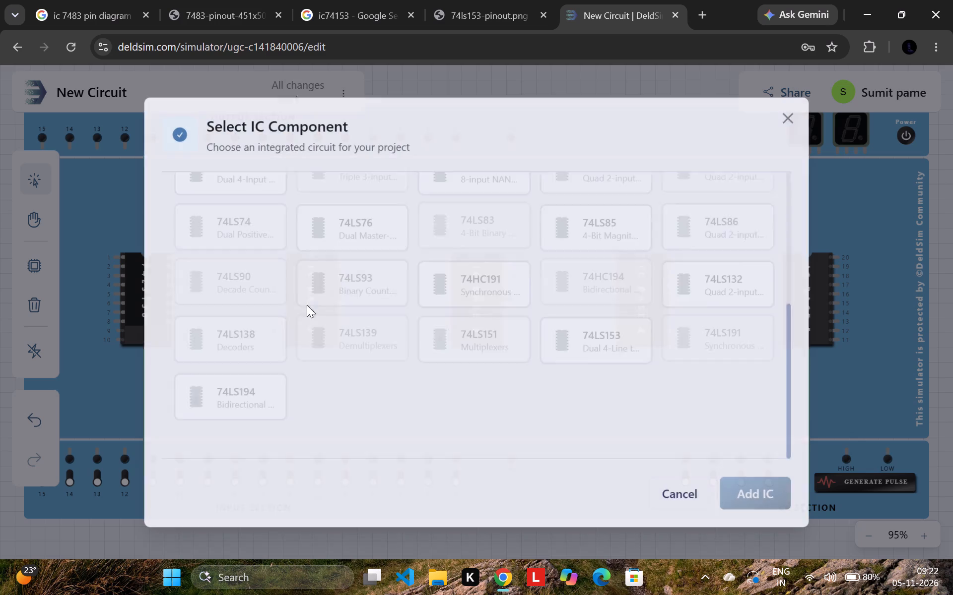
{"action": "scroll", "coordinate": [300, 304], "scroll_direction": "up", "scroll_amount": 5}
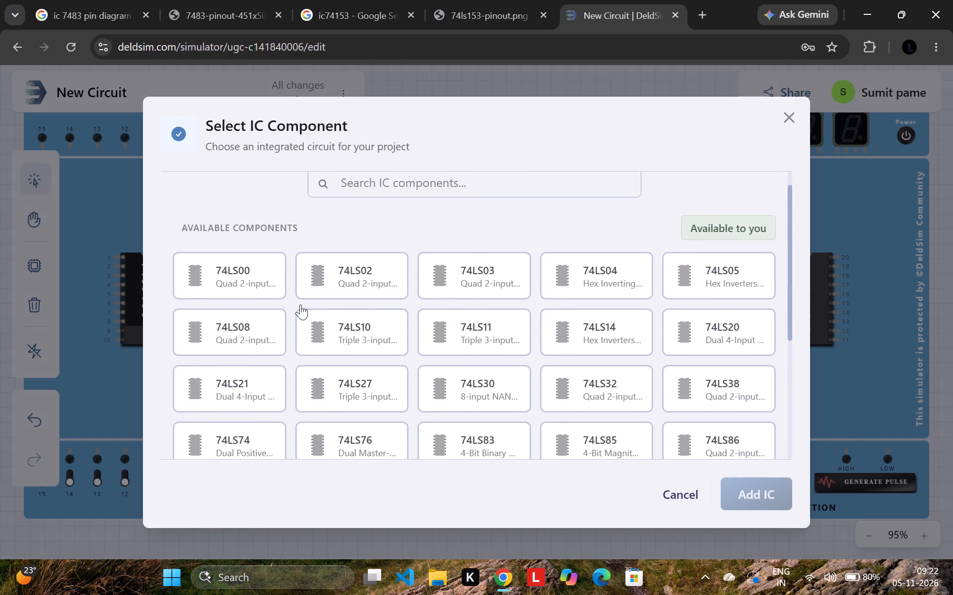
{"action": "left_click", "coordinate": [734, 326]}
{"action": "left_click", "coordinate": [760, 497]}
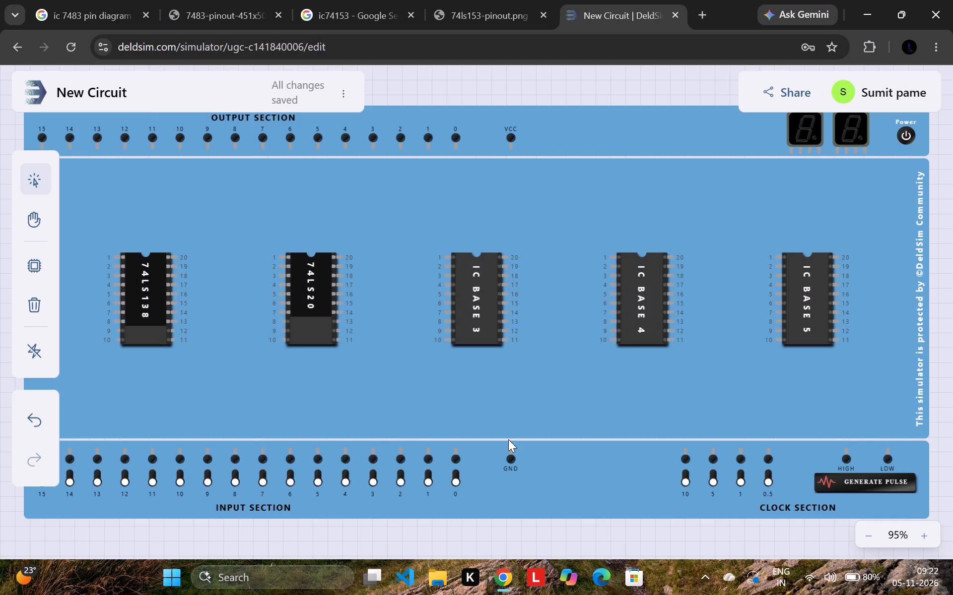
Add a second 74LS20 dual 4-input NAND gate to IC base 3.
{"action": "left_click", "coordinate": [40, 271]}
{"action": "left_click", "coordinate": [489, 301]}
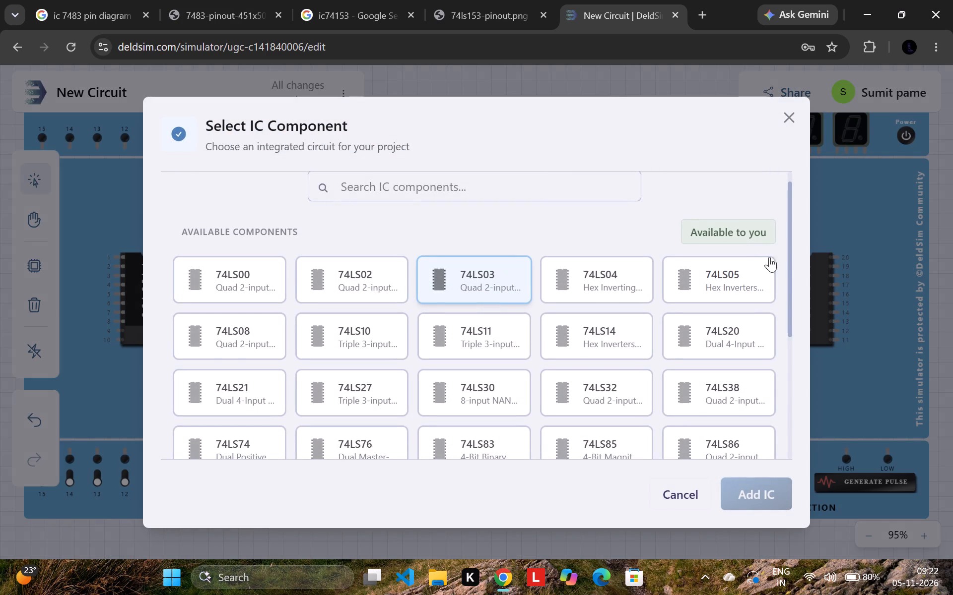
{"action": "left_click", "coordinate": [720, 339]}
{"action": "left_click", "coordinate": [759, 498]}
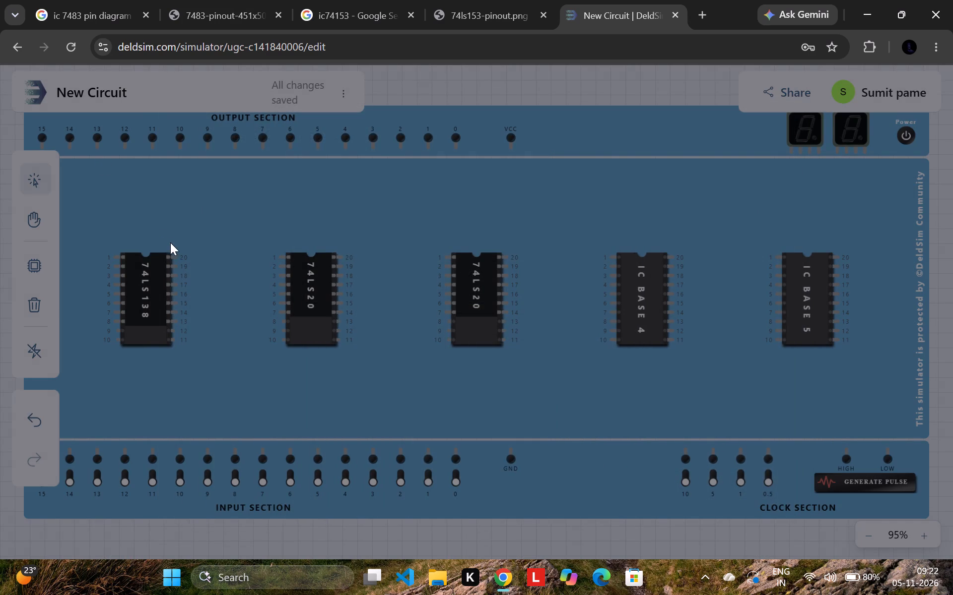
Wire the 74LS138's power supply by connecting base pin 20 to VCC and pin 8 to GND.
{"action": "left_click", "coordinate": [175, 254]}
{"action": "left_click_drag", "start_coordinate": [175, 254], "coordinate": [530, 130]}
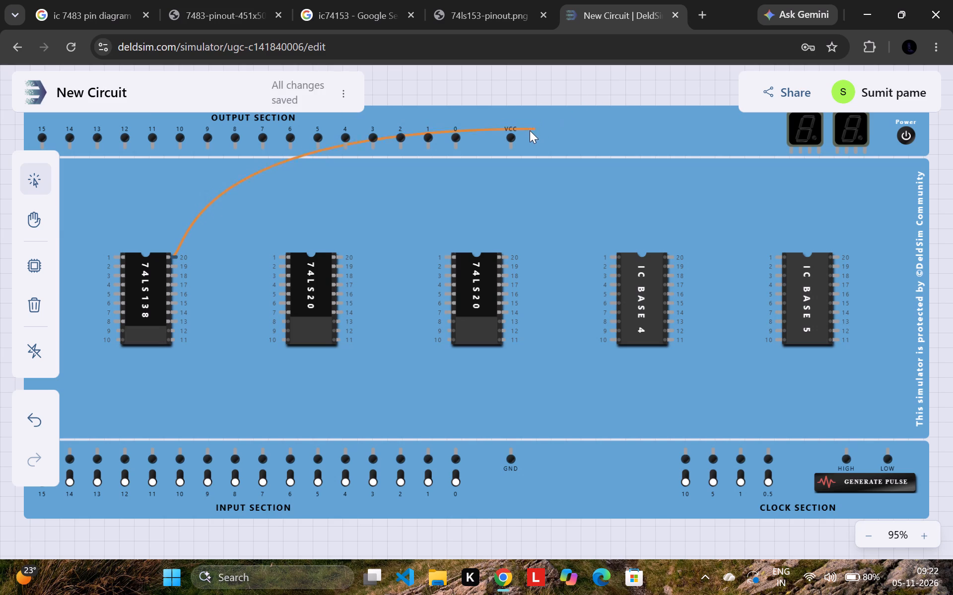
{"action": "left_click_drag", "start_coordinate": [530, 130], "coordinate": [515, 137]}
{"action": "left_click", "coordinate": [515, 137]}
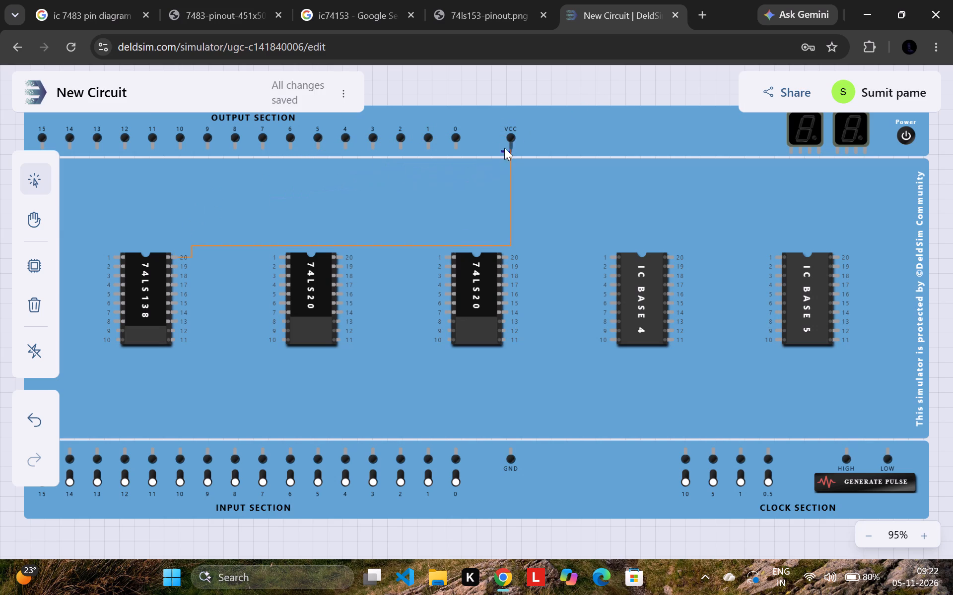
{"action": "left_click", "coordinate": [507, 147]}
{"action": "left_click_drag", "start_coordinate": [116, 323], "coordinate": [511, 447]}
{"action": "left_click", "coordinate": [511, 447]}
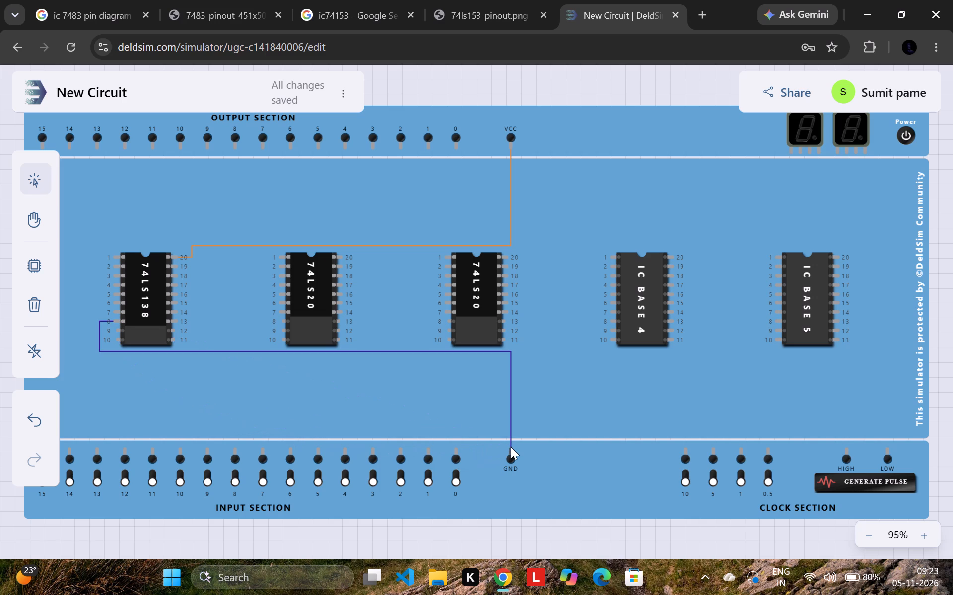
{"action": "left_click", "coordinate": [511, 447]}
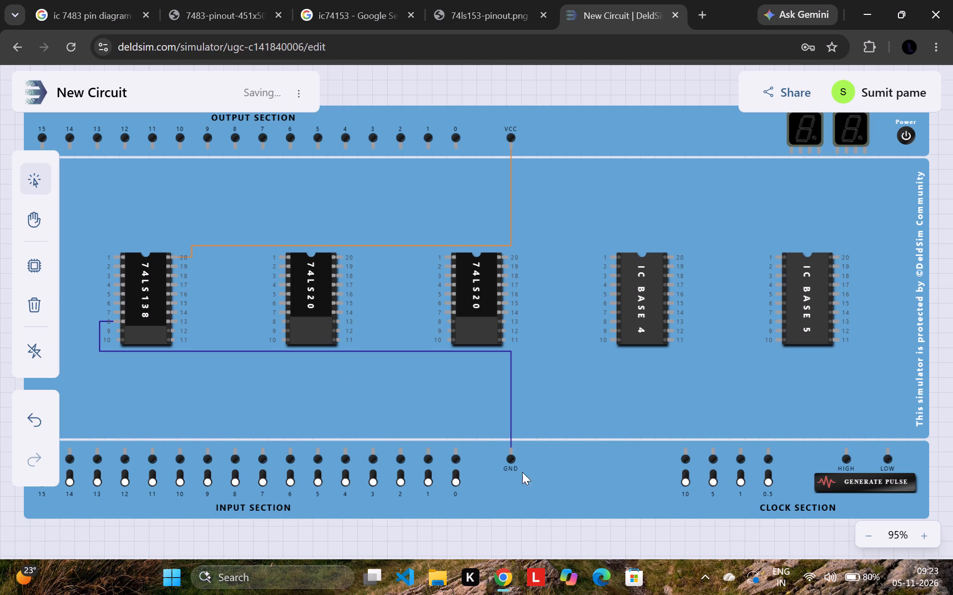
Ground both 74LS20s by connecting base pin 7 of IC bases 2 and 3 to GND.
{"action": "left_click", "coordinate": [515, 449]}
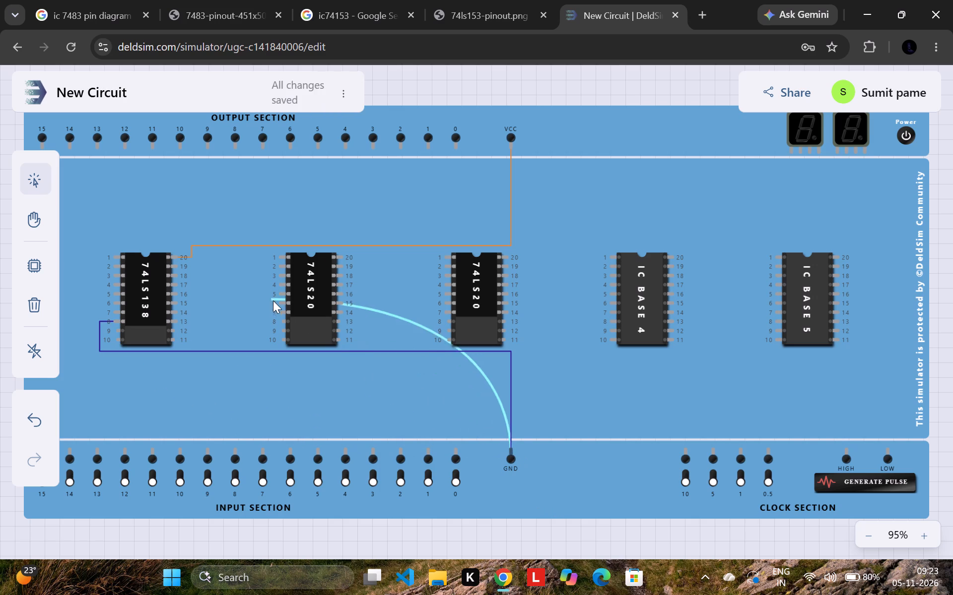
{"action": "left_click", "coordinate": [281, 311]}
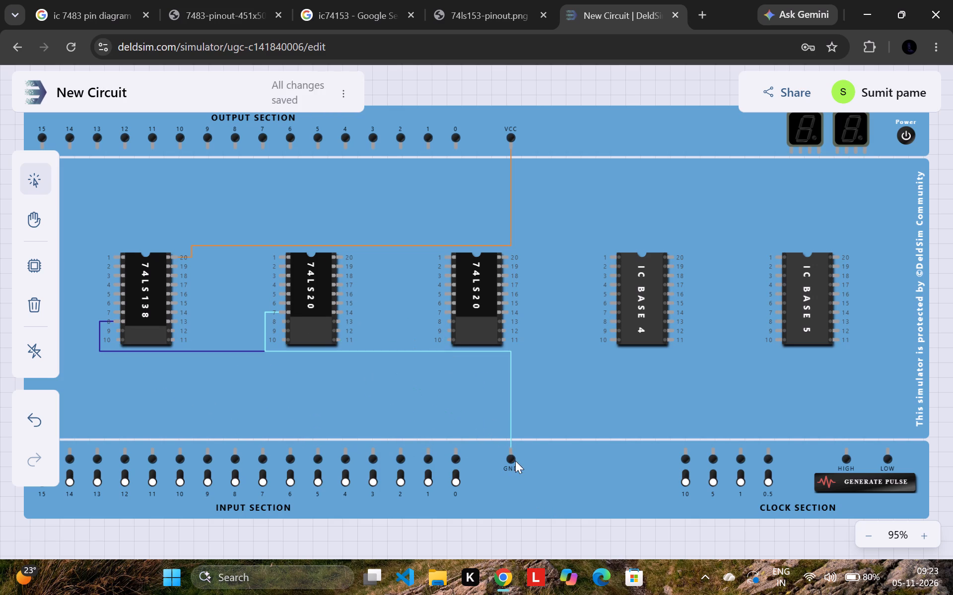
{"action": "left_click", "coordinate": [509, 444]}
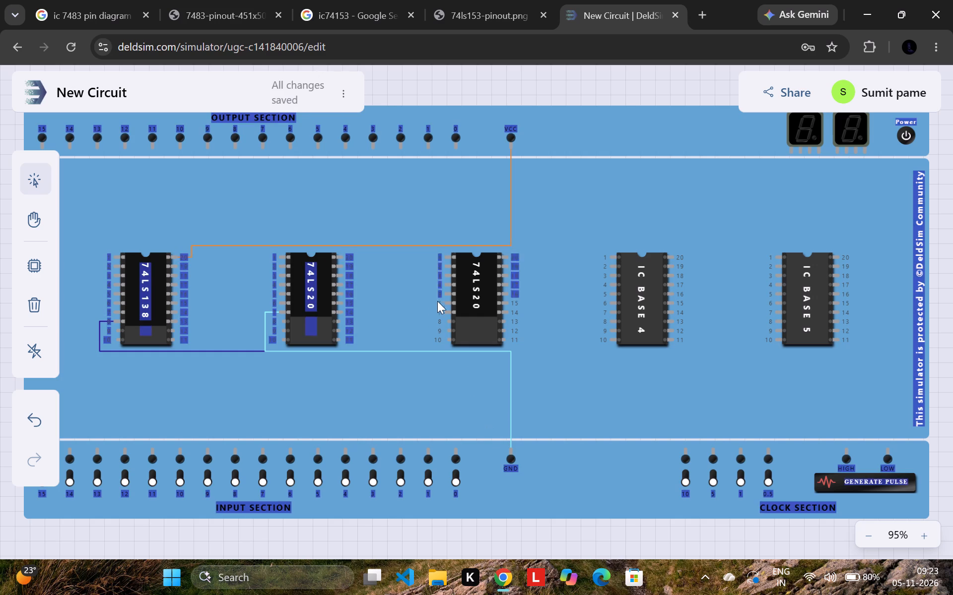
{"action": "left_click", "coordinate": [509, 446]}
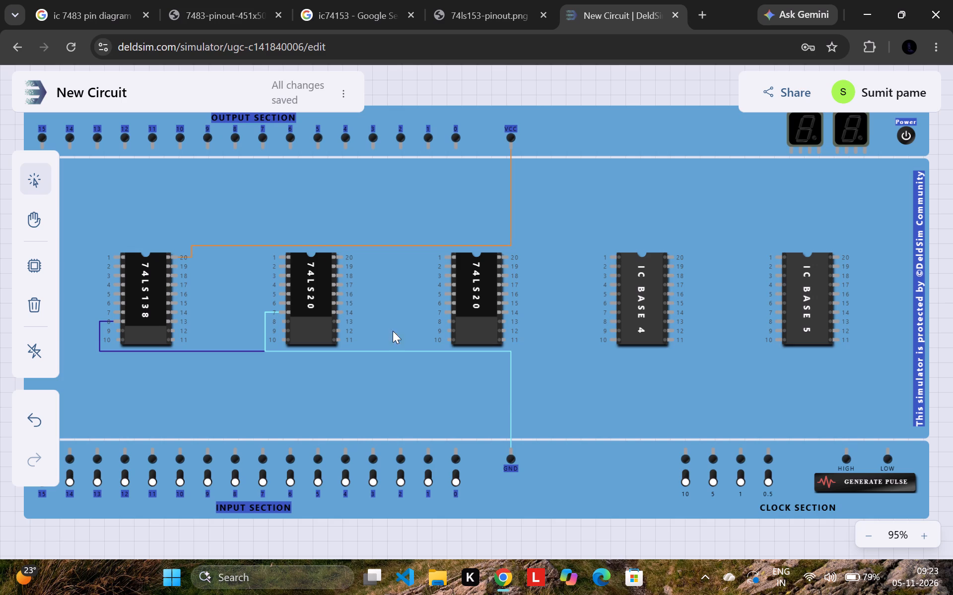
{"action": "left_click", "coordinate": [483, 419]}
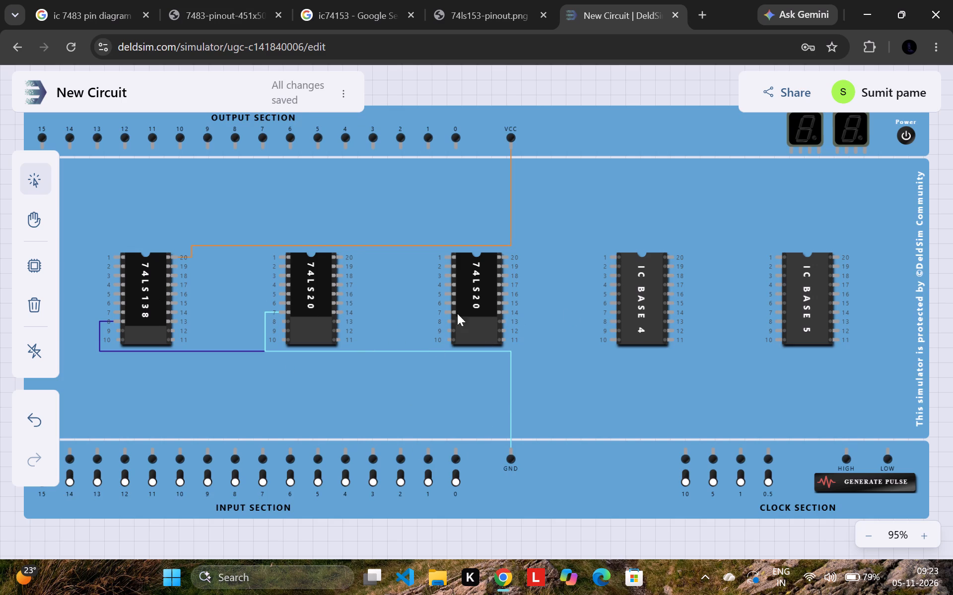
{"action": "left_click_drag", "start_coordinate": [450, 311], "coordinate": [506, 444]}
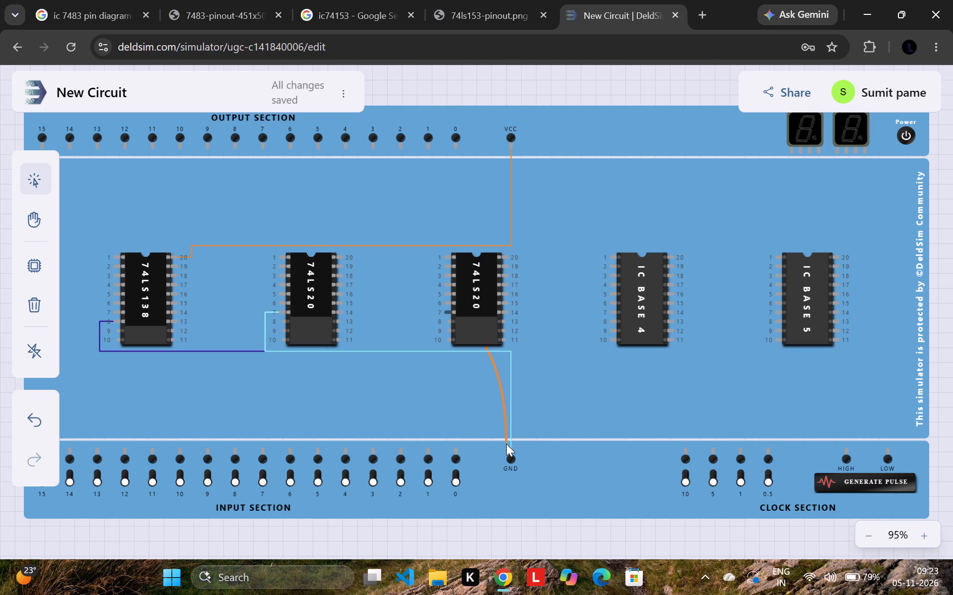
{"action": "left_click_drag", "start_coordinate": [506, 444], "coordinate": [510, 447]}
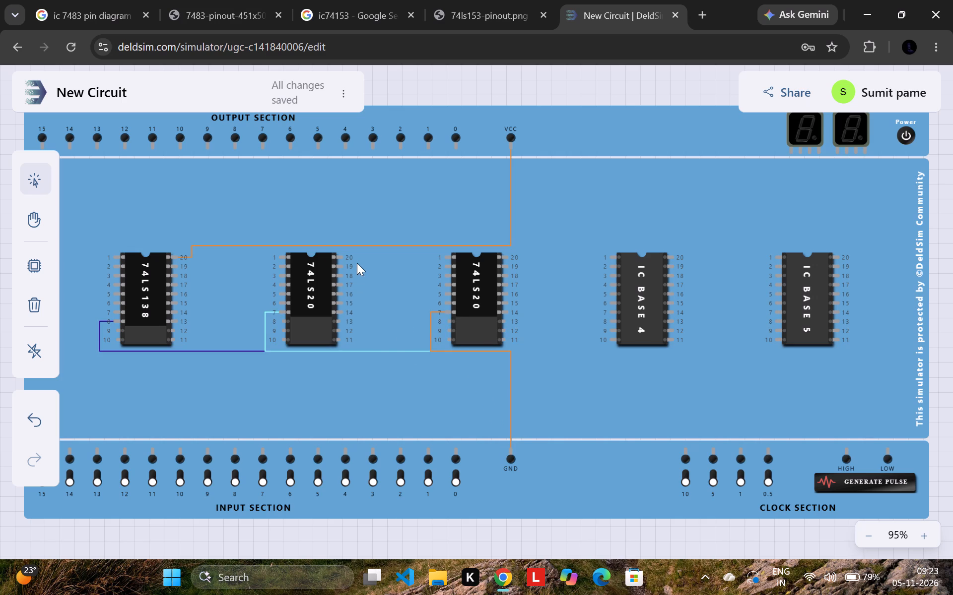
Connect base pin 20 of the 74LS20s in IC bases 2 and 3 to VCC.
{"action": "left_click_drag", "start_coordinate": [343, 256], "coordinate": [487, 151]}
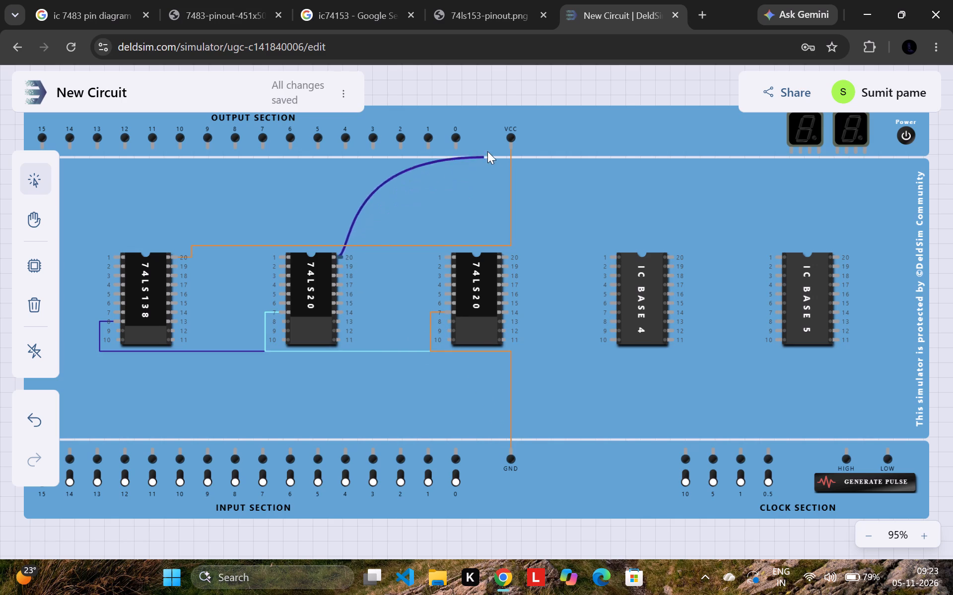
{"action": "left_click_drag", "start_coordinate": [487, 151], "coordinate": [508, 151]}
{"action": "left_click_drag", "start_coordinate": [505, 258], "coordinate": [505, 252]}
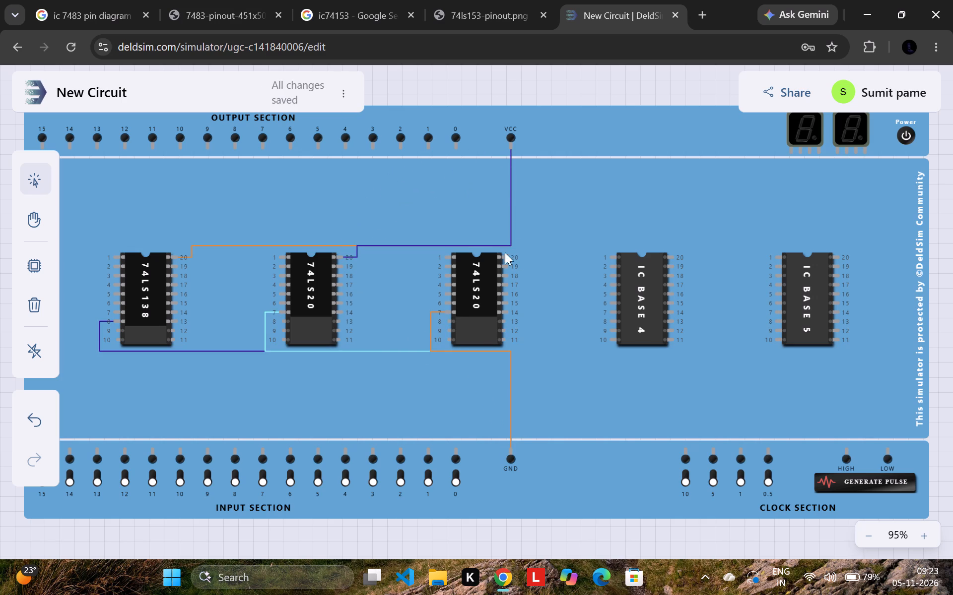
{"action": "left_click_drag", "start_coordinate": [505, 252], "coordinate": [509, 150]}
Connect pins 1, 2 and 3 of the 74LS20 in IC base 2 to inputs 9, 8 and 7 respectively.
{"action": "left_click_drag", "start_coordinate": [279, 254], "coordinate": [205, 449]}
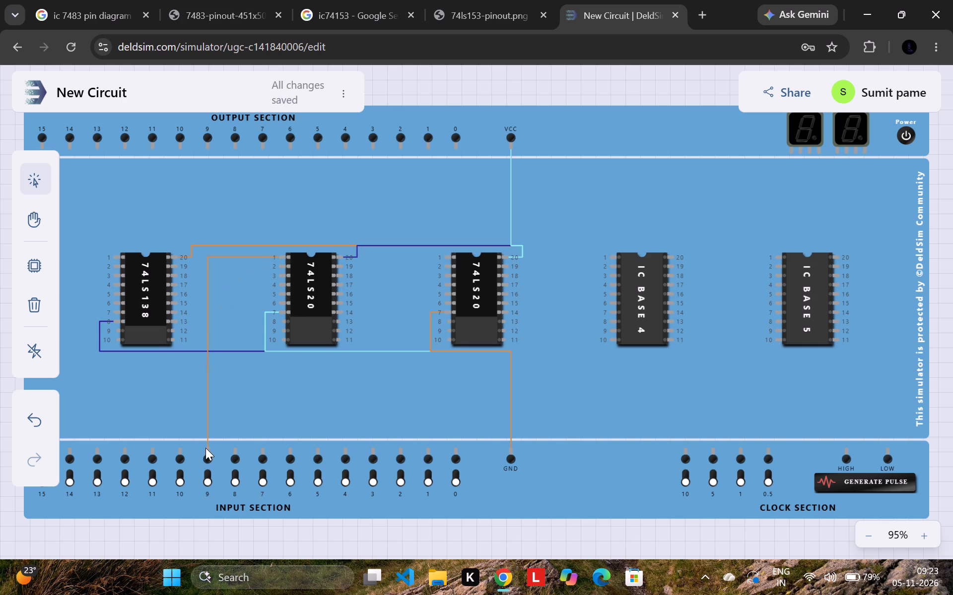
{"action": "left_click_drag", "start_coordinate": [278, 268], "coordinate": [236, 414]}
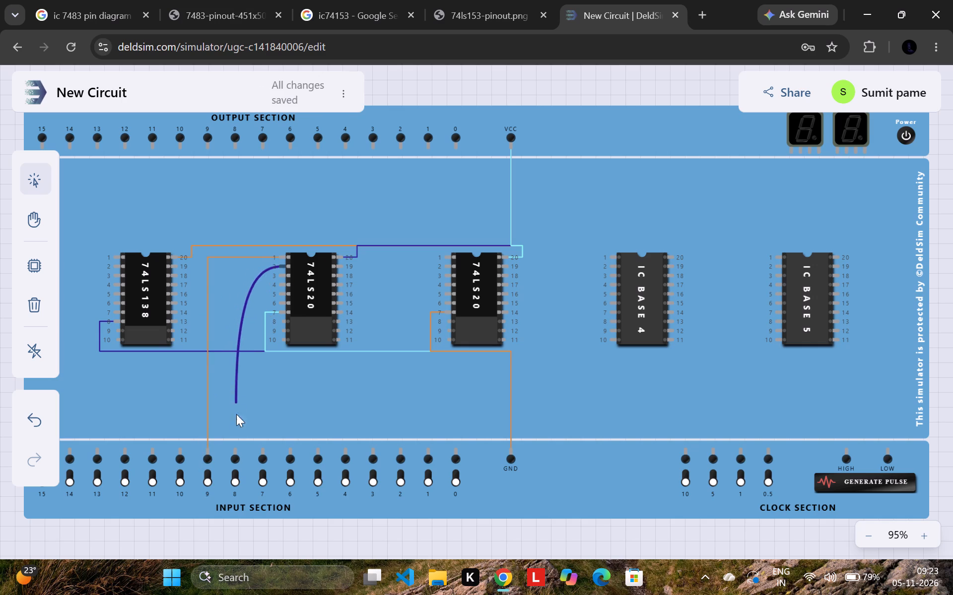
{"action": "left_click_drag", "start_coordinate": [236, 414], "coordinate": [233, 451]}
{"action": "left_click_drag", "start_coordinate": [285, 276], "coordinate": [259, 450]}
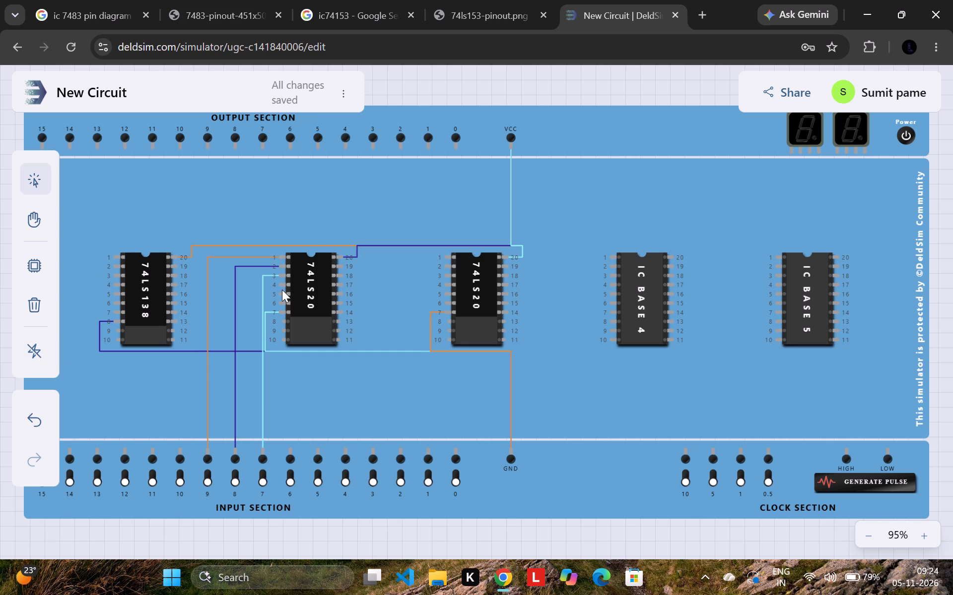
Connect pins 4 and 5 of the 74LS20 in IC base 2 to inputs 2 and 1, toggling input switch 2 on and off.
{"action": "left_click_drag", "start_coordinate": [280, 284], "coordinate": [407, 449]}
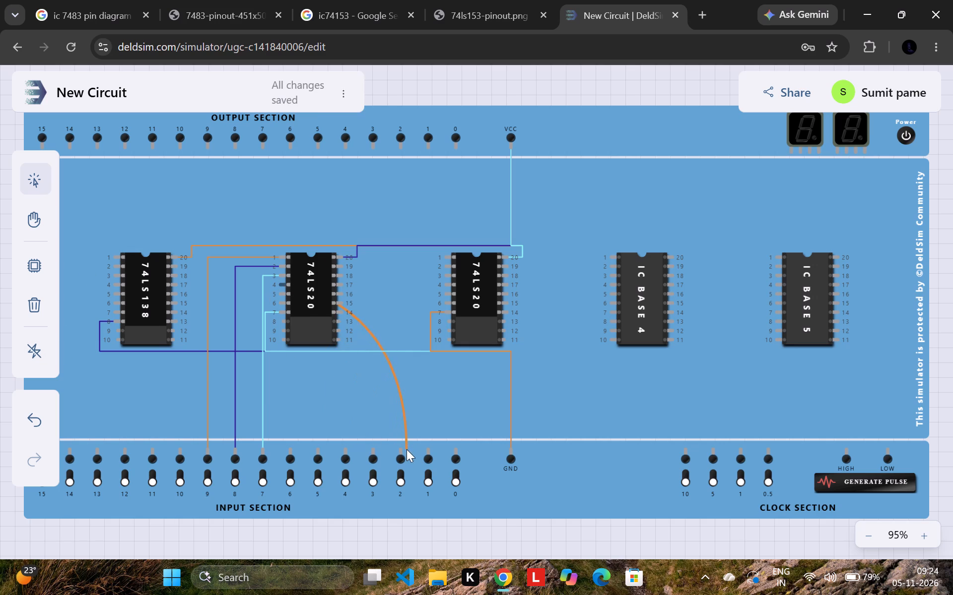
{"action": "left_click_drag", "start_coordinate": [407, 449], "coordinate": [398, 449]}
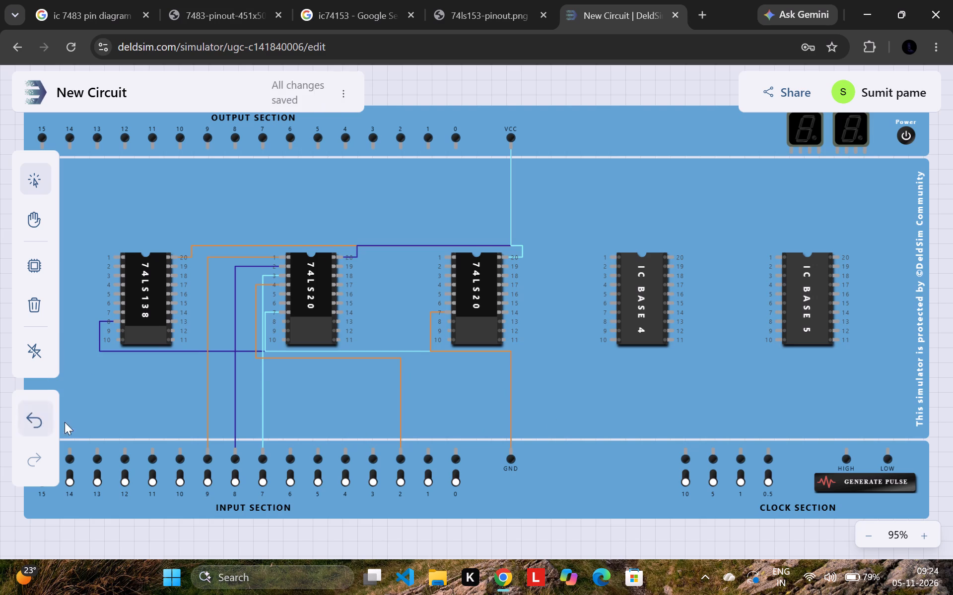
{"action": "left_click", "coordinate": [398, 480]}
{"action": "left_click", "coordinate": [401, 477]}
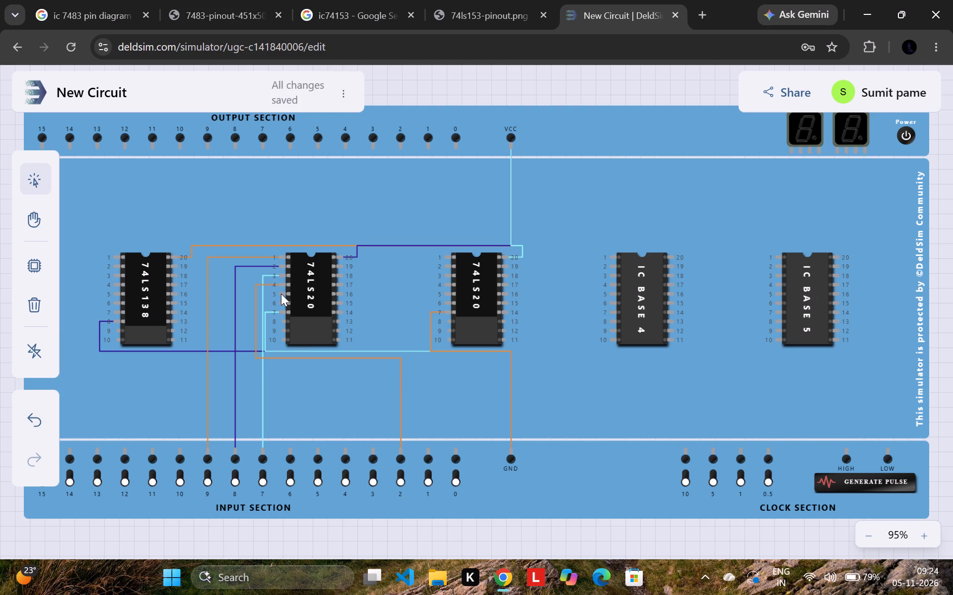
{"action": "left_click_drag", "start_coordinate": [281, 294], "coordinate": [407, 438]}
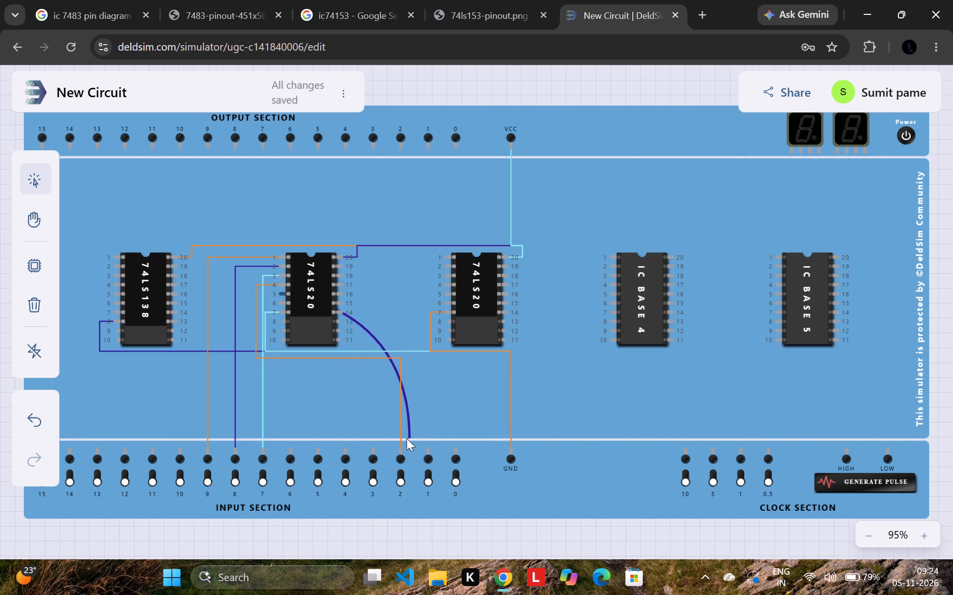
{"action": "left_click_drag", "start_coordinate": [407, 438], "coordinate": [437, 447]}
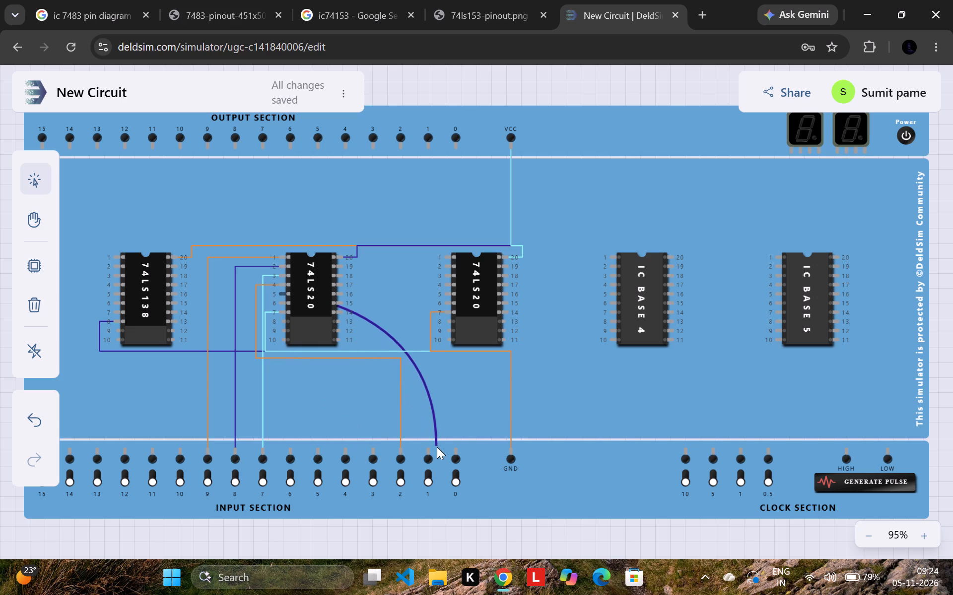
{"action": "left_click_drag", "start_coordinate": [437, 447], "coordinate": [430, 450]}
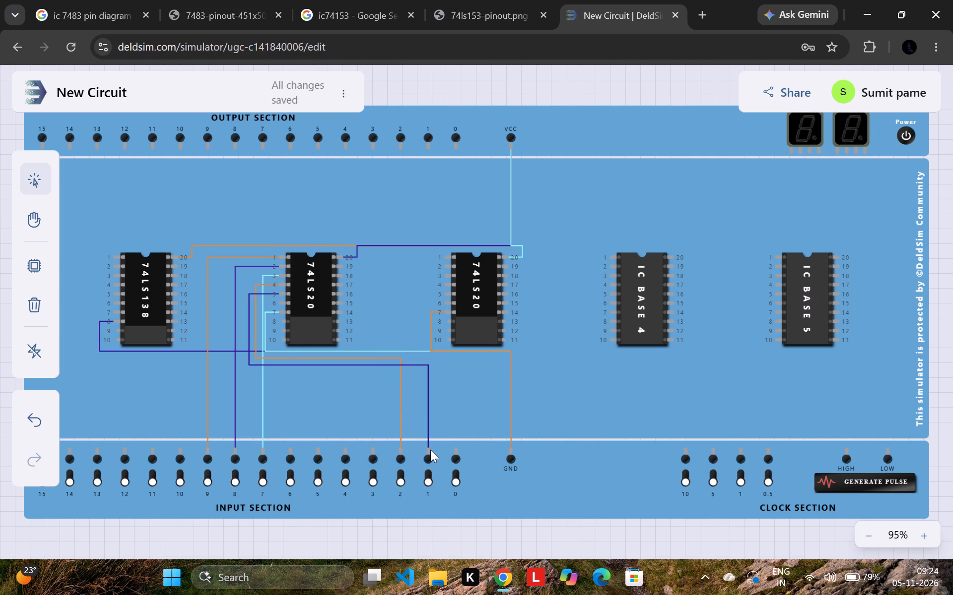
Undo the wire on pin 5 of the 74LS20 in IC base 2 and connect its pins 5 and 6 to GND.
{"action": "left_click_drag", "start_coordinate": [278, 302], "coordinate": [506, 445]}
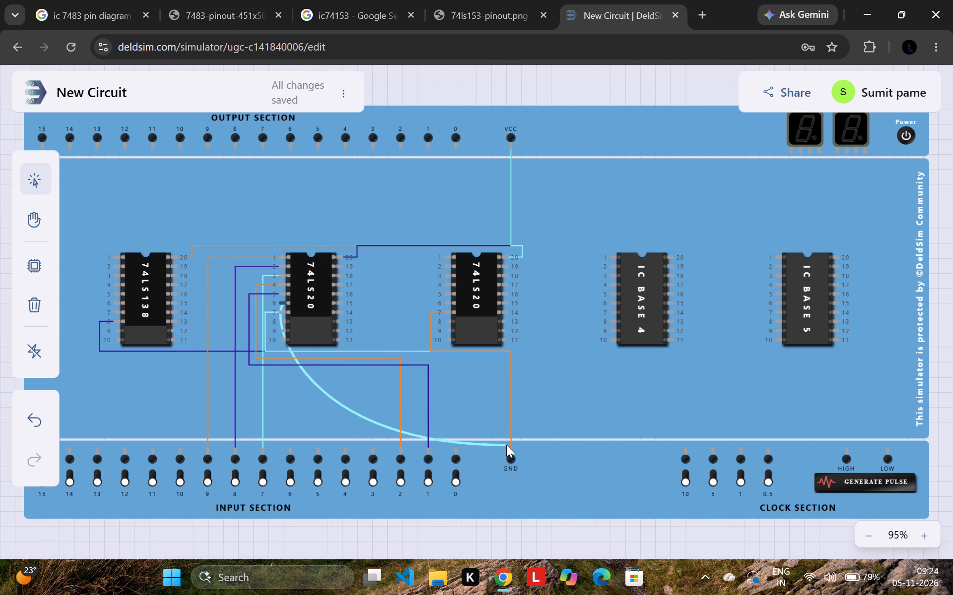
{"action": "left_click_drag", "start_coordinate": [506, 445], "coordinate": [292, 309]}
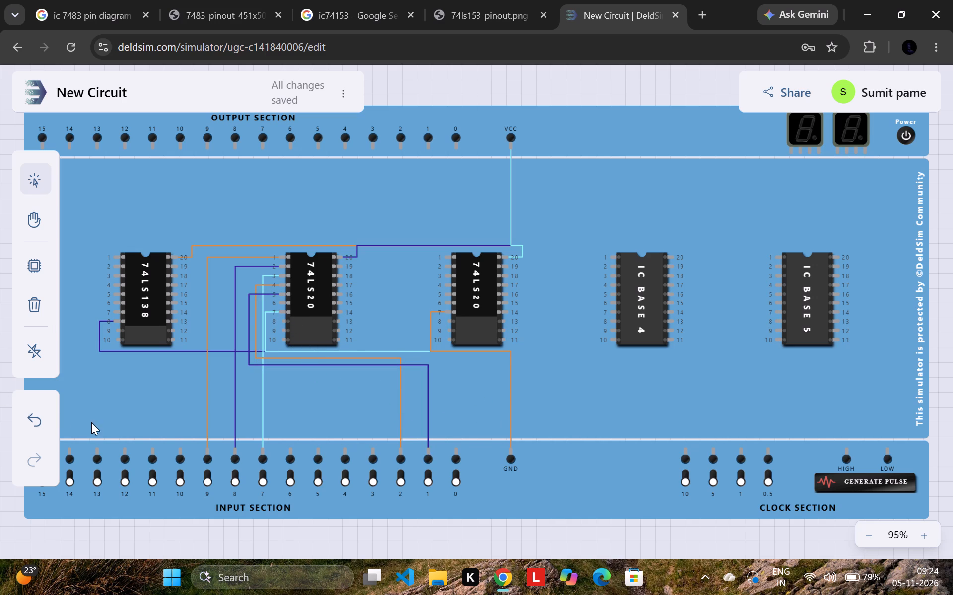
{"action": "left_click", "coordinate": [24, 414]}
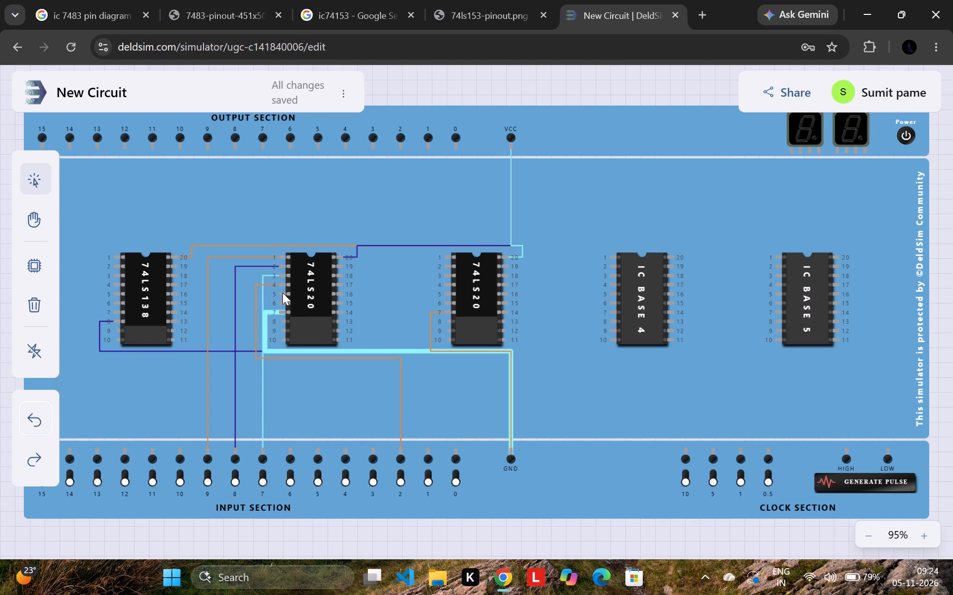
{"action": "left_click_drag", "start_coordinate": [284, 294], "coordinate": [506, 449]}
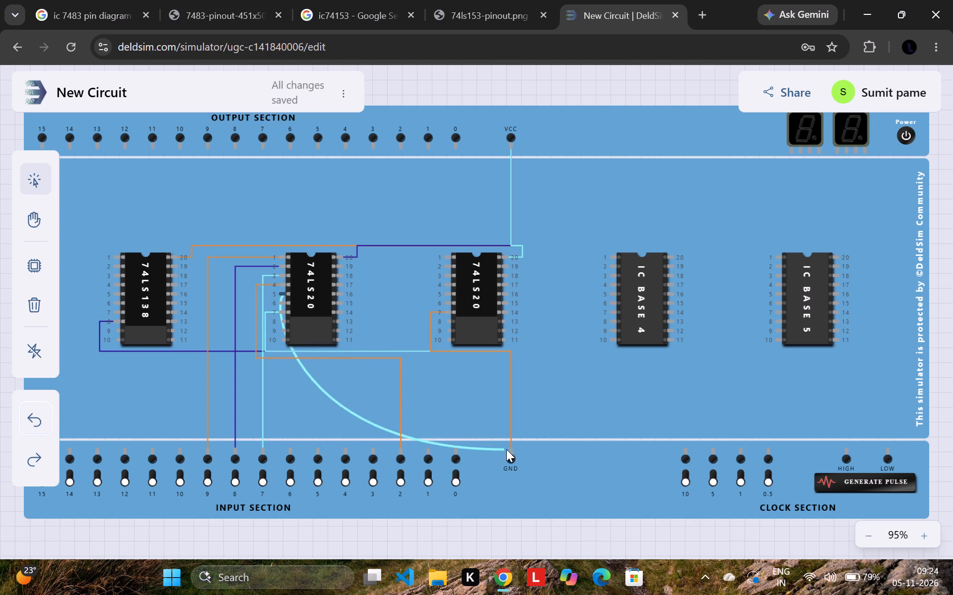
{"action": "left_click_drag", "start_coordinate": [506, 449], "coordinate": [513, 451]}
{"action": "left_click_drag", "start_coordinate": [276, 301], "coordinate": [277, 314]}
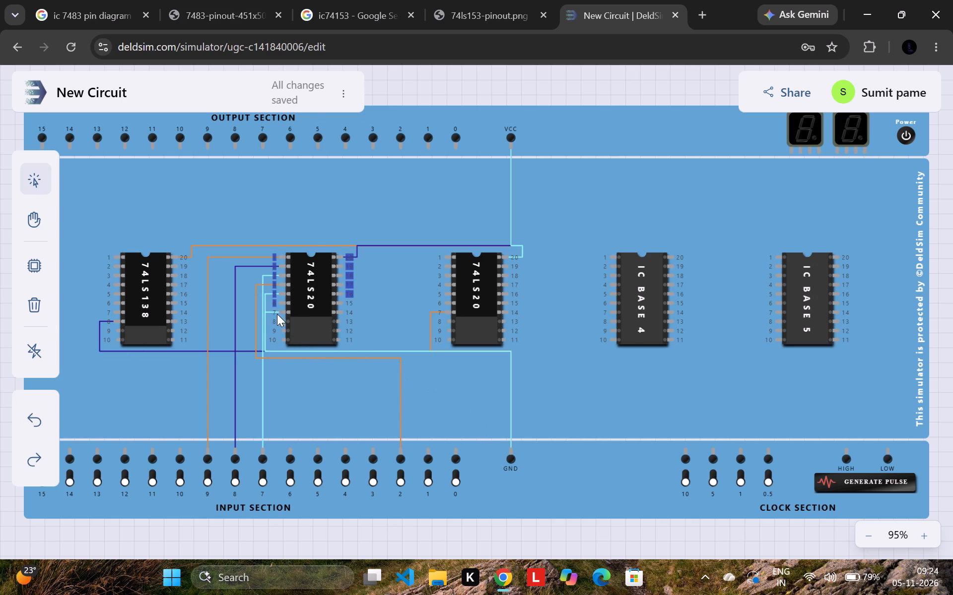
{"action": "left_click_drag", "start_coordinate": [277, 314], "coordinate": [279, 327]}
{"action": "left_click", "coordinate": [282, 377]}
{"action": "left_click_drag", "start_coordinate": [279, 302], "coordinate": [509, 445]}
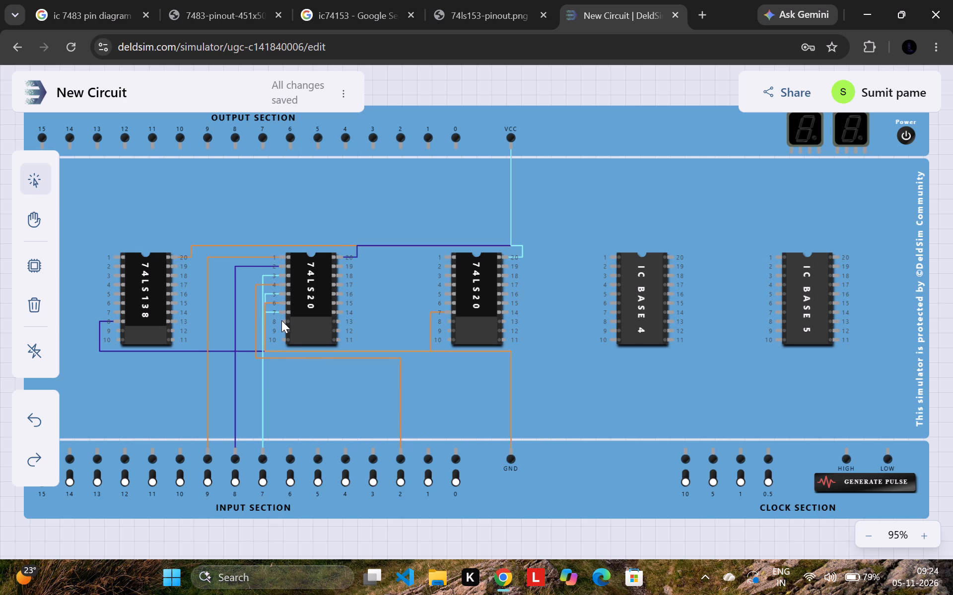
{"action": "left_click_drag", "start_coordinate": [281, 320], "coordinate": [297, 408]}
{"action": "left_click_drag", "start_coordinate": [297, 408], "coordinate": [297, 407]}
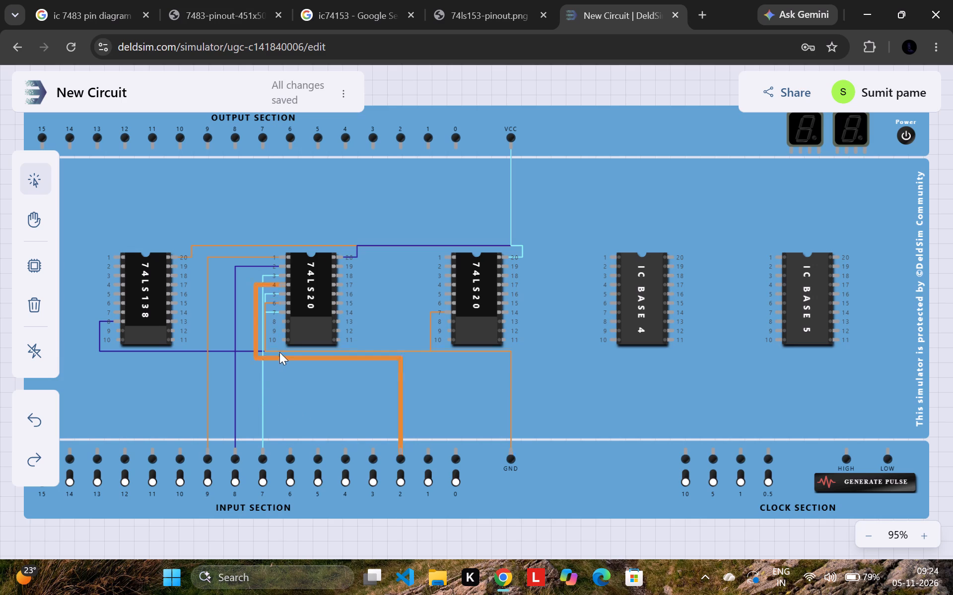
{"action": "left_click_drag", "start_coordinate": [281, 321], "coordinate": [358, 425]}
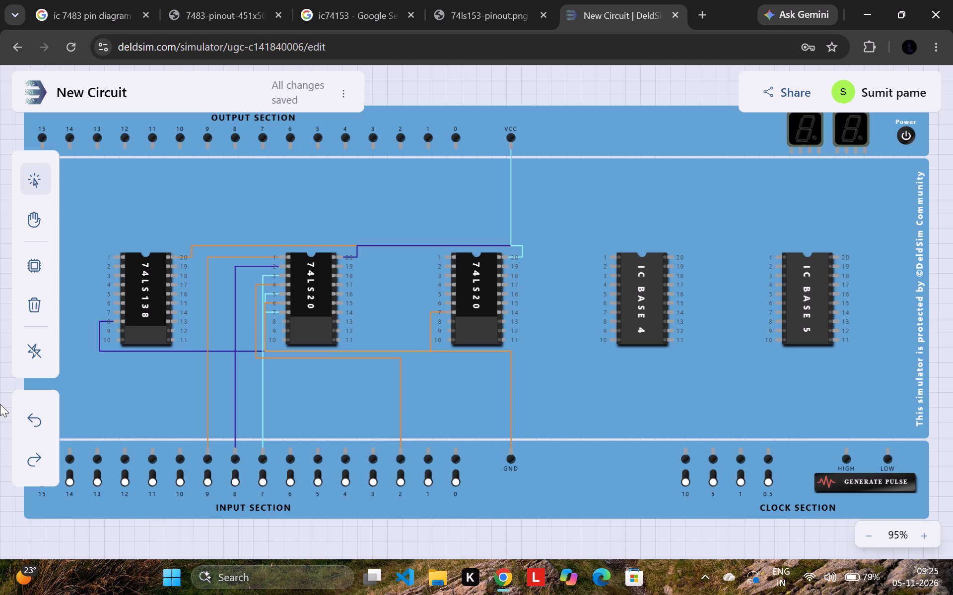
Undo all wires on pins 1 to 6 of the 74LS20 in IC base 2 and both 74LS20s' VCC wires.
{"action": "triple_click", "coordinate": [36, 416]}
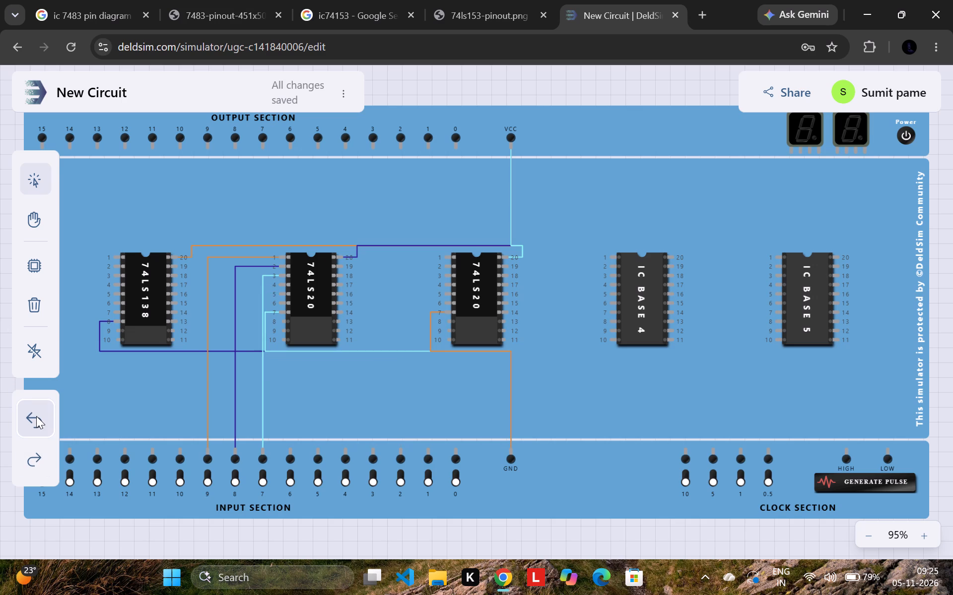
{"action": "triple_click", "coordinate": [36, 416]}
{"action": "double_click", "coordinate": [36, 416]}
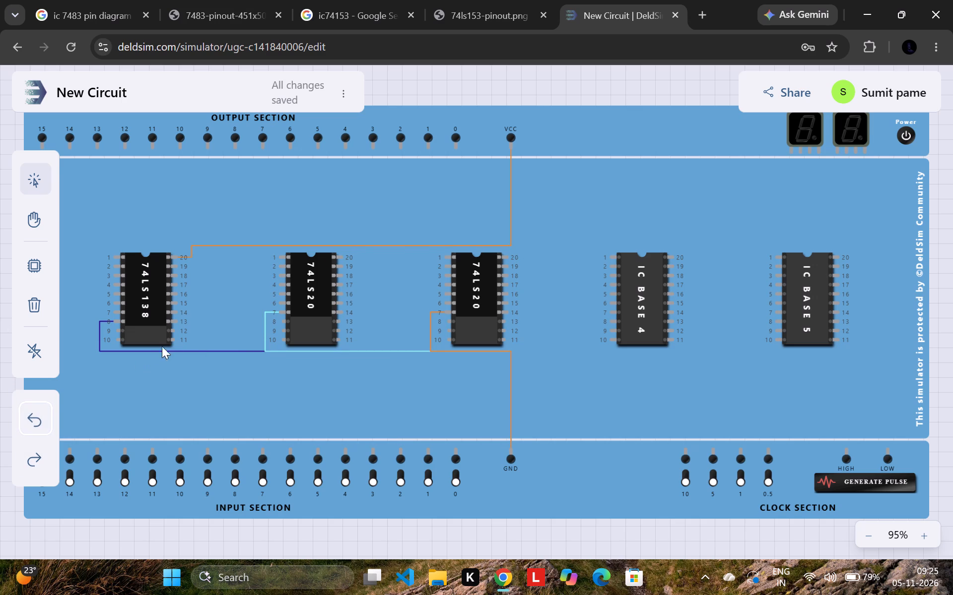
Connect base pin 20 of the 74LS20s in IC bases 2 and 3 to VCC.
{"action": "left_click_drag", "start_coordinate": [338, 259], "coordinate": [408, 218]}
{"action": "left_click_drag", "start_coordinate": [408, 218], "coordinate": [480, 160]}
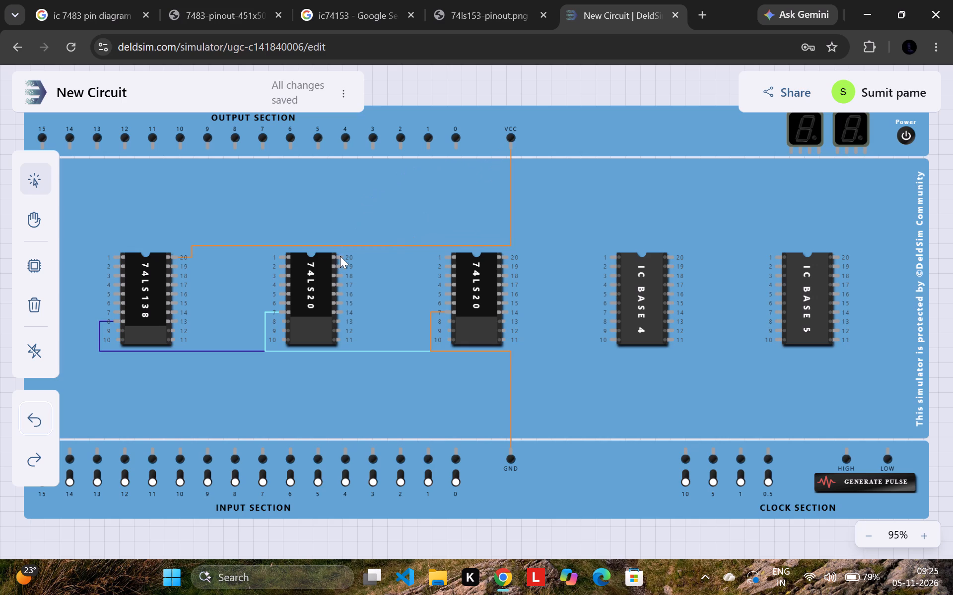
{"action": "left_click_drag", "start_coordinate": [340, 256], "coordinate": [519, 116]}
{"action": "left_click_drag", "start_coordinate": [339, 255], "coordinate": [627, 185]}
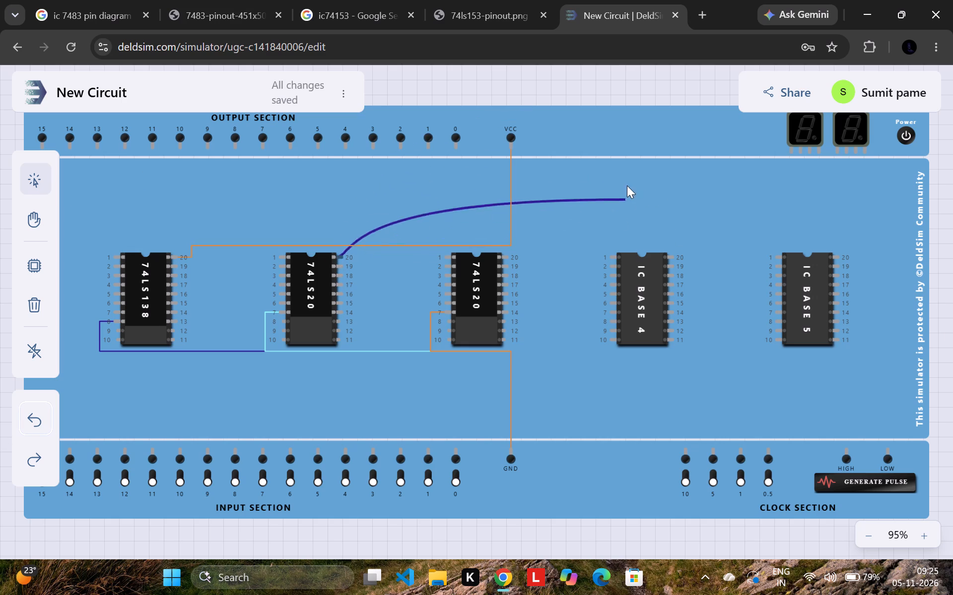
{"action": "left_click_drag", "start_coordinate": [627, 185], "coordinate": [510, 147]}
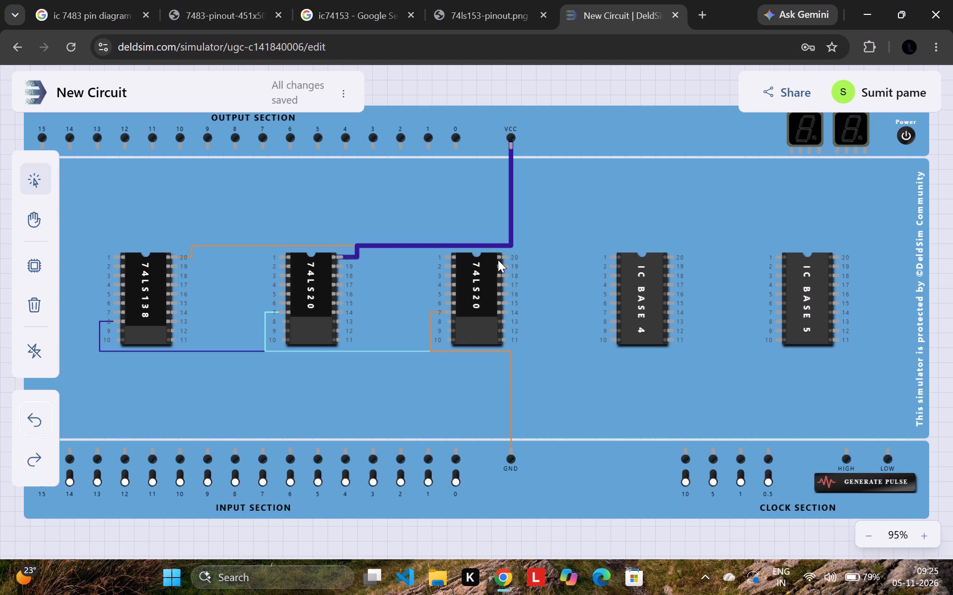
{"action": "left_click_drag", "start_coordinate": [503, 256], "coordinate": [518, 147]}
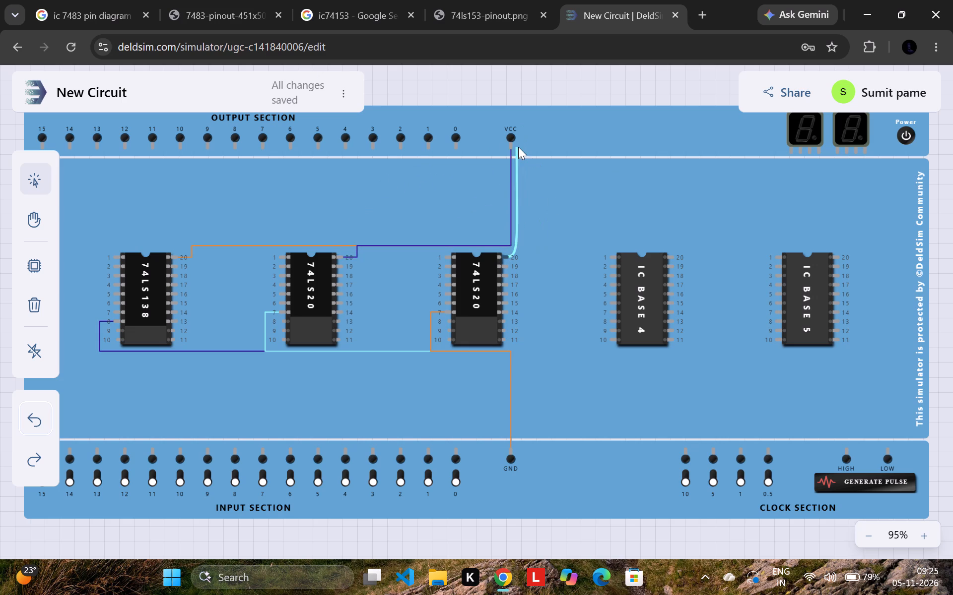
{"action": "left_click_drag", "start_coordinate": [518, 147], "coordinate": [513, 149]}
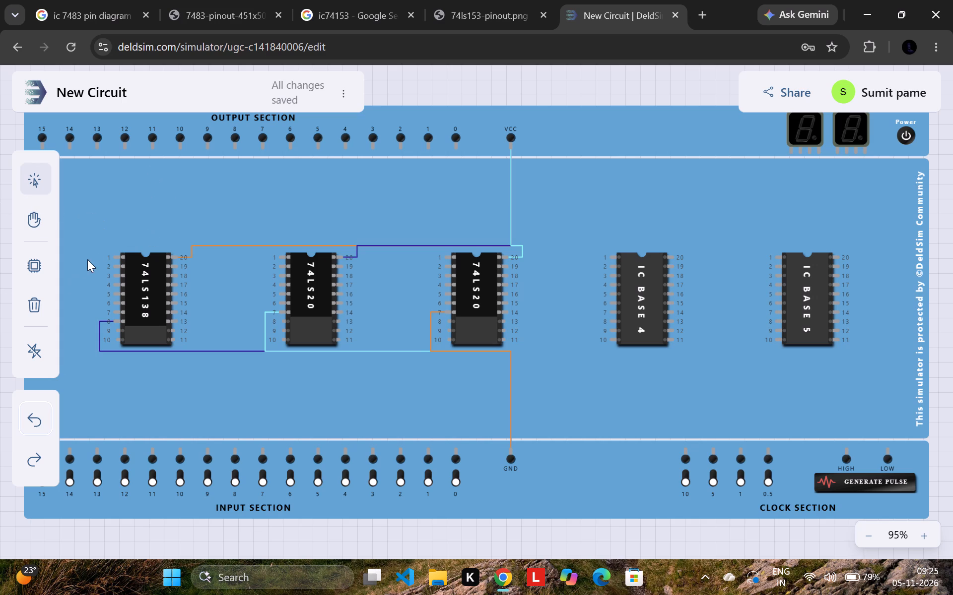
Connect pins 1, 2 and 3 of the 74LS138 to inputs 11, 10 and 9 respectively.
{"action": "left_click_drag", "start_coordinate": [116, 256], "coordinate": [160, 450]}
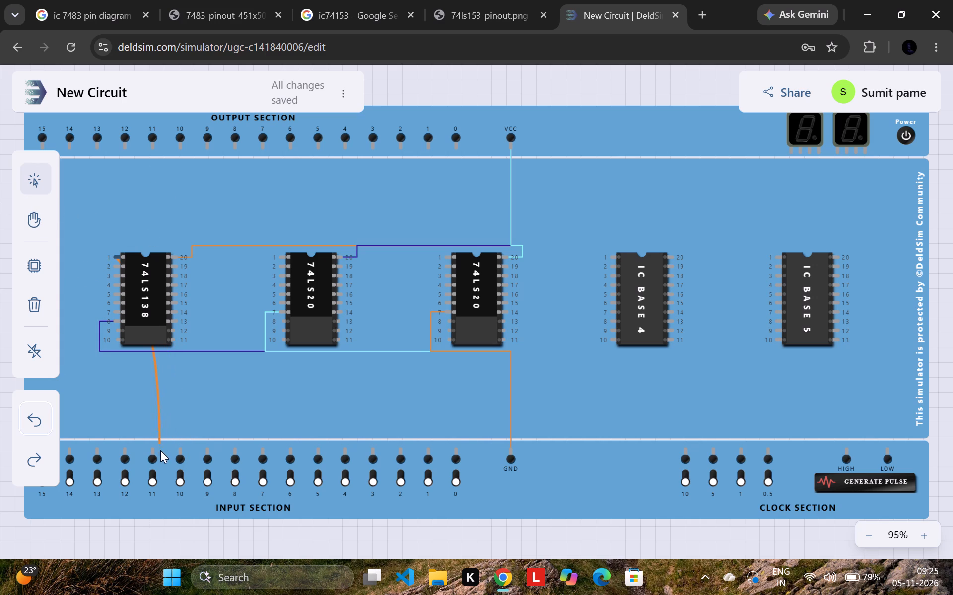
{"action": "left_click_drag", "start_coordinate": [160, 450], "coordinate": [153, 450]}
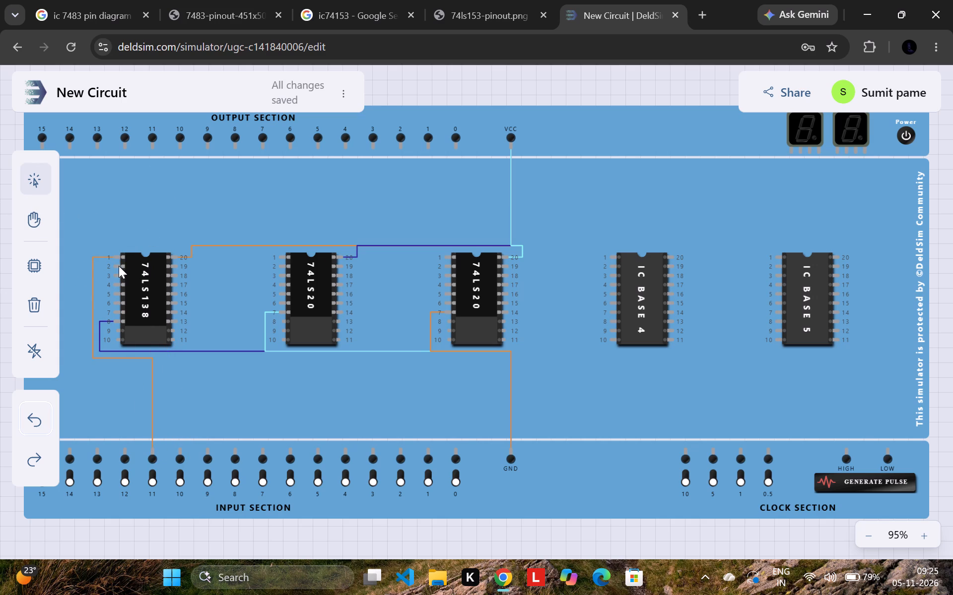
{"action": "left_click_drag", "start_coordinate": [119, 266], "coordinate": [175, 452]}
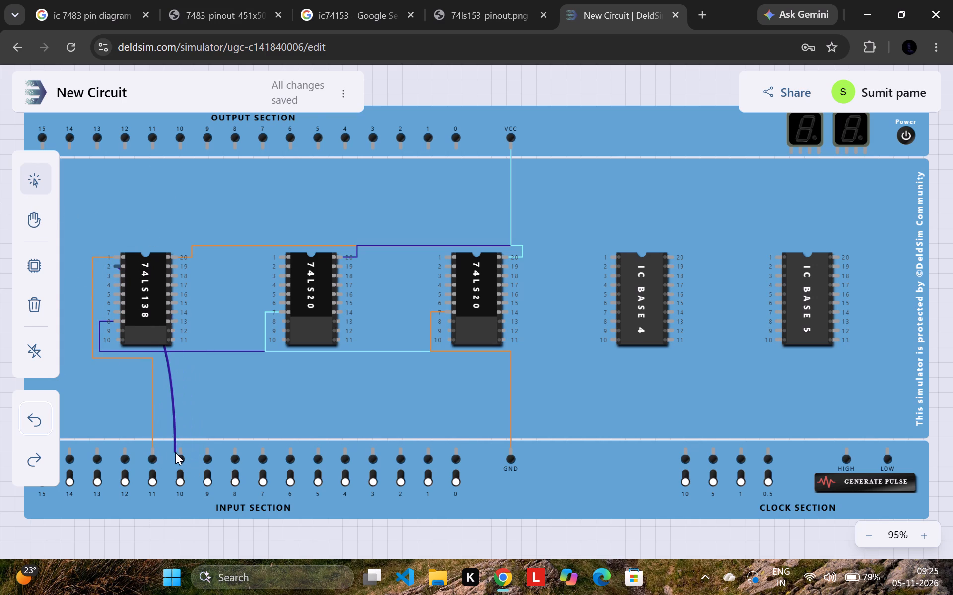
{"action": "left_click_drag", "start_coordinate": [175, 452], "coordinate": [183, 452]}
{"action": "left_click_drag", "start_coordinate": [116, 274], "coordinate": [102, 282]}
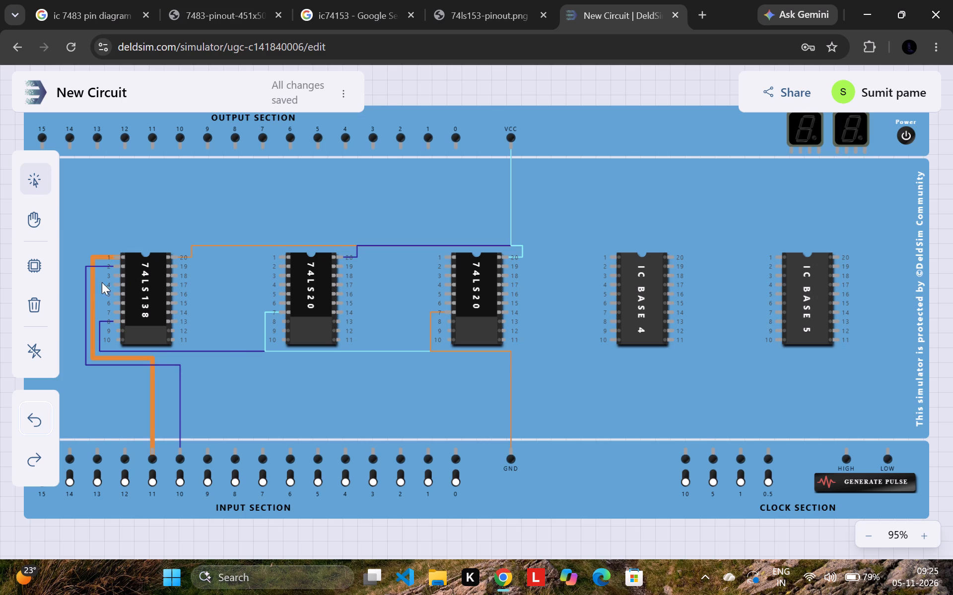
{"action": "left_click_drag", "start_coordinate": [102, 282], "coordinate": [207, 451]}
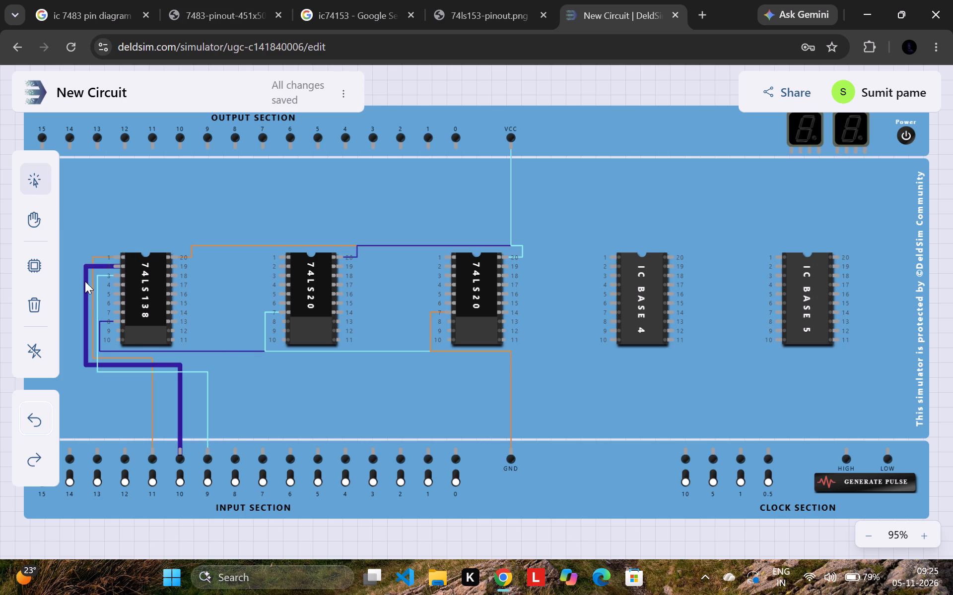
Connect pin 4 of the 74LS138 to VCC and its pins 5 and 6 to GND.
{"action": "left_click_drag", "start_coordinate": [114, 283], "coordinate": [507, 148]}
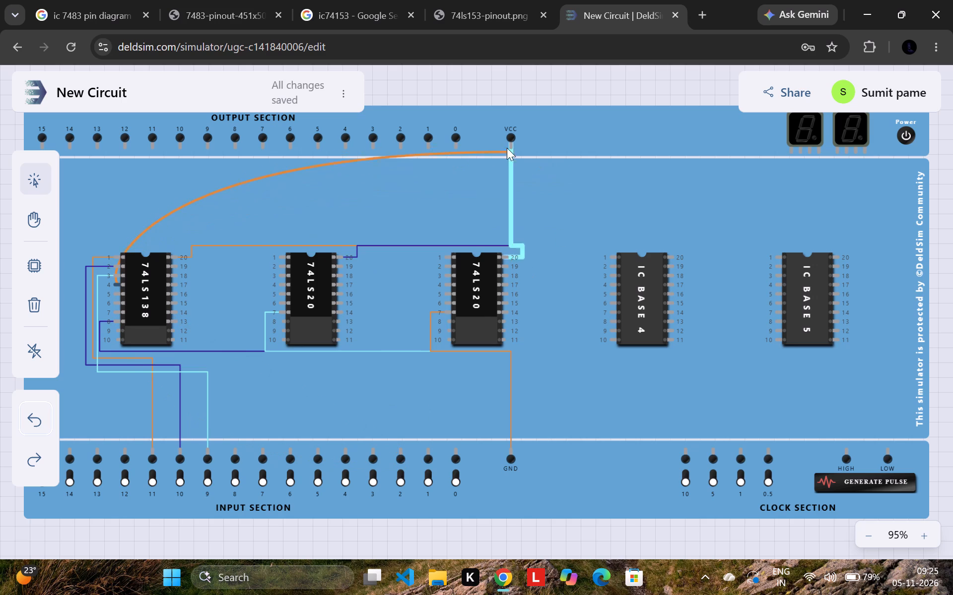
{"action": "left_click_drag", "start_coordinate": [507, 148], "coordinate": [511, 145]}
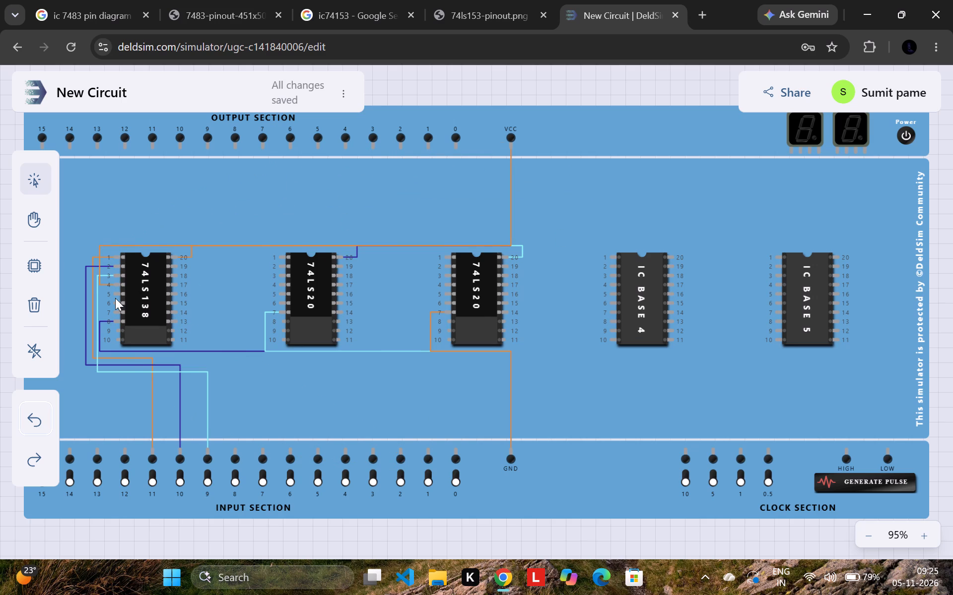
{"action": "left_click_drag", "start_coordinate": [120, 293], "coordinate": [504, 448]}
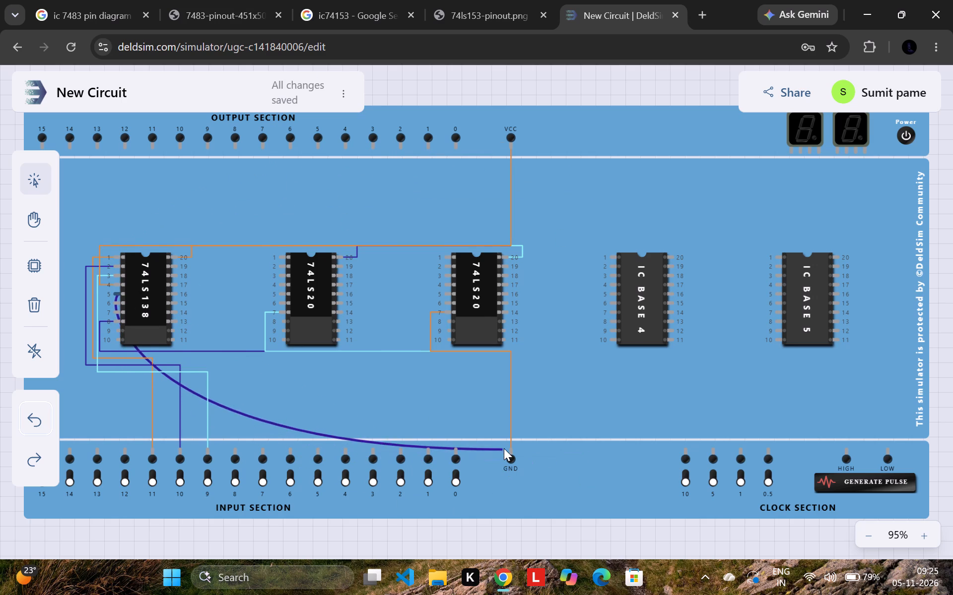
{"action": "left_click_drag", "start_coordinate": [504, 448], "coordinate": [508, 448]}
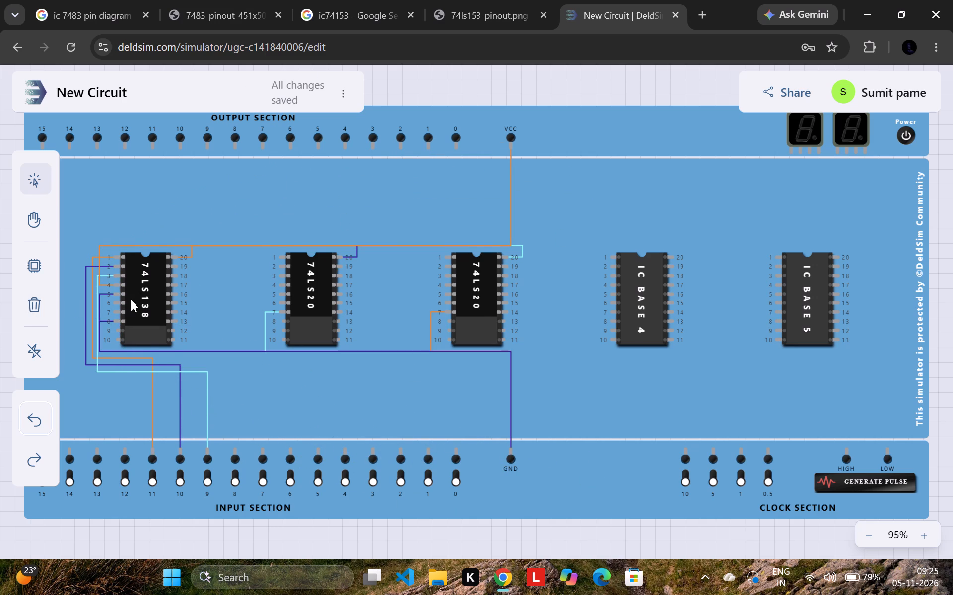
{"action": "left_click_drag", "start_coordinate": [117, 304], "coordinate": [505, 454]}
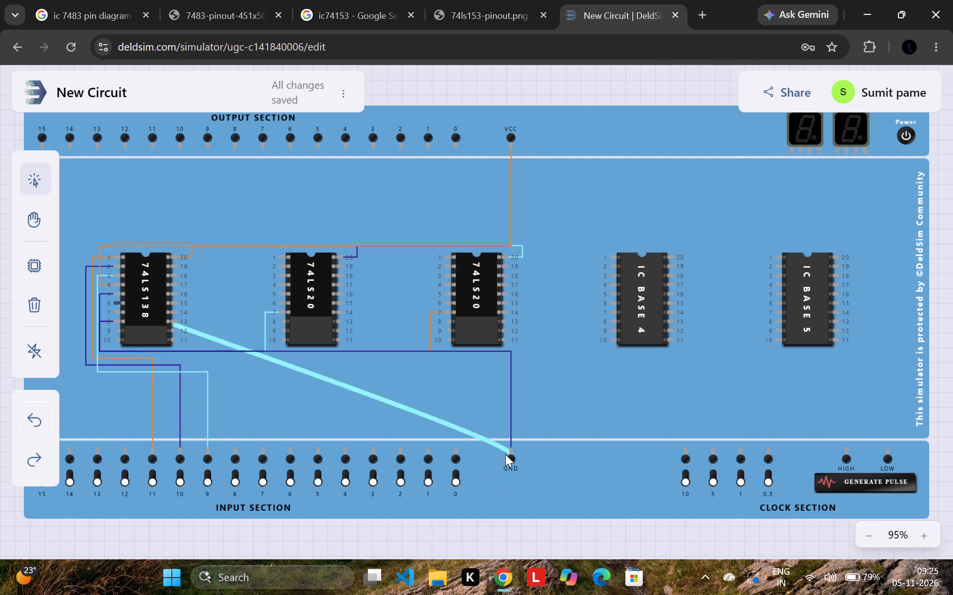
{"action": "left_click_drag", "start_coordinate": [505, 454], "coordinate": [508, 449]}
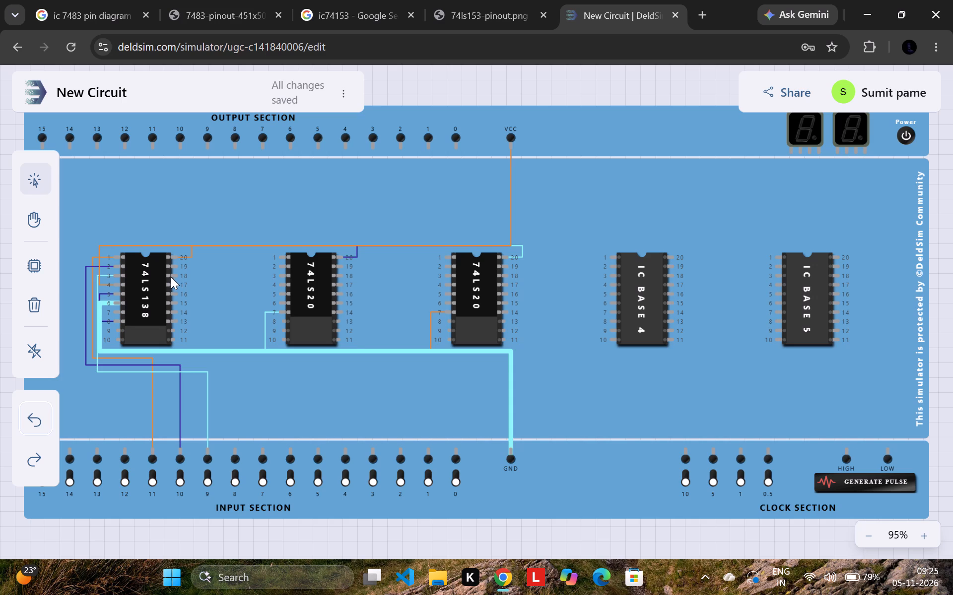
Connect base pins 18, 17, 14 and 13 of the 74LS138 to pins 1, 2, 4 and 5 of the 74LS20 in IC base 2.
{"action": "left_click_drag", "start_coordinate": [171, 274], "coordinate": [226, 268]}
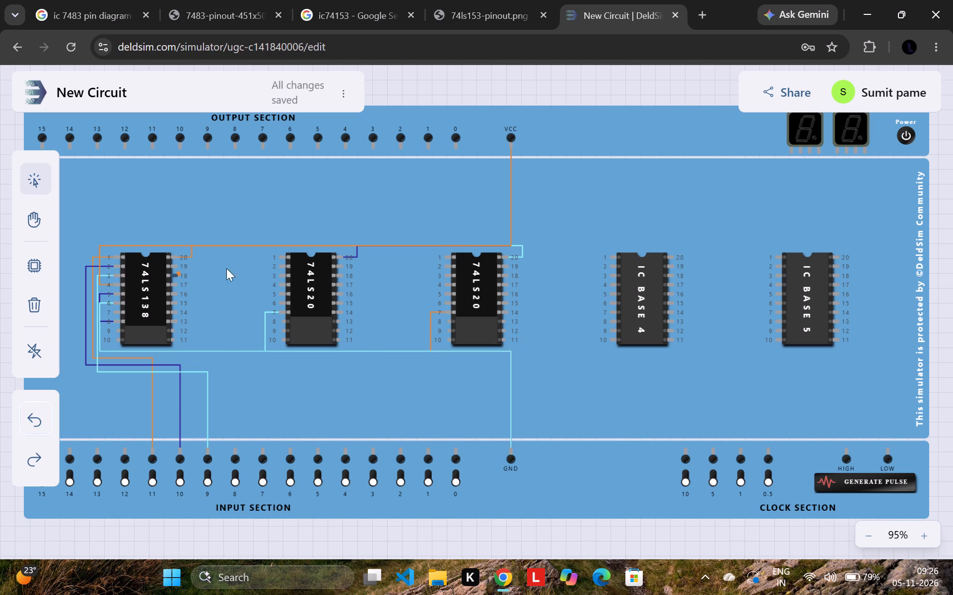
{"action": "left_click_drag", "start_coordinate": [226, 268], "coordinate": [291, 259]}
{"action": "left_click_drag", "start_coordinate": [175, 272], "coordinate": [282, 260]}
{"action": "left_click_drag", "start_coordinate": [175, 285], "coordinate": [281, 265]}
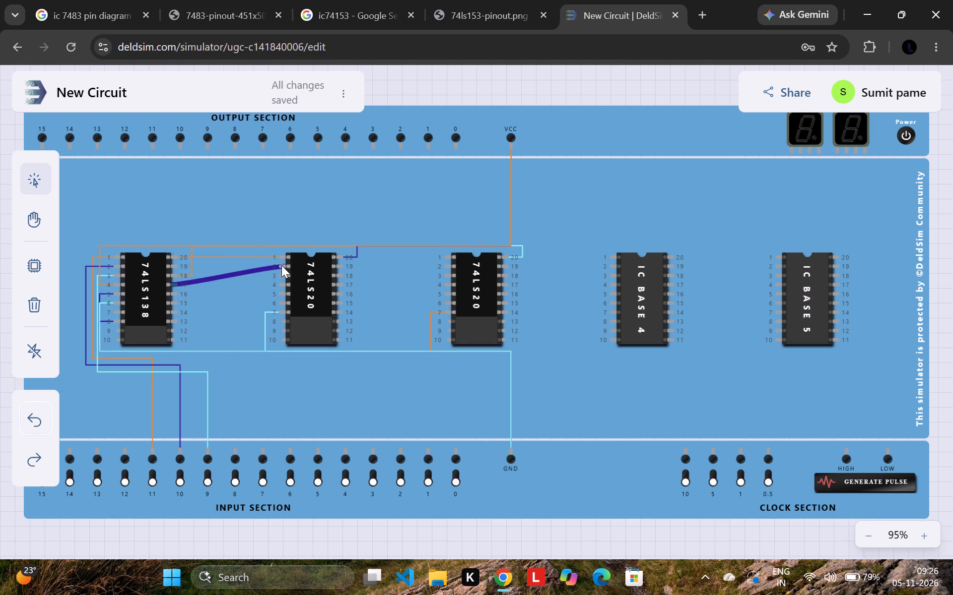
{"action": "left_click_drag", "start_coordinate": [281, 265], "coordinate": [282, 265]}
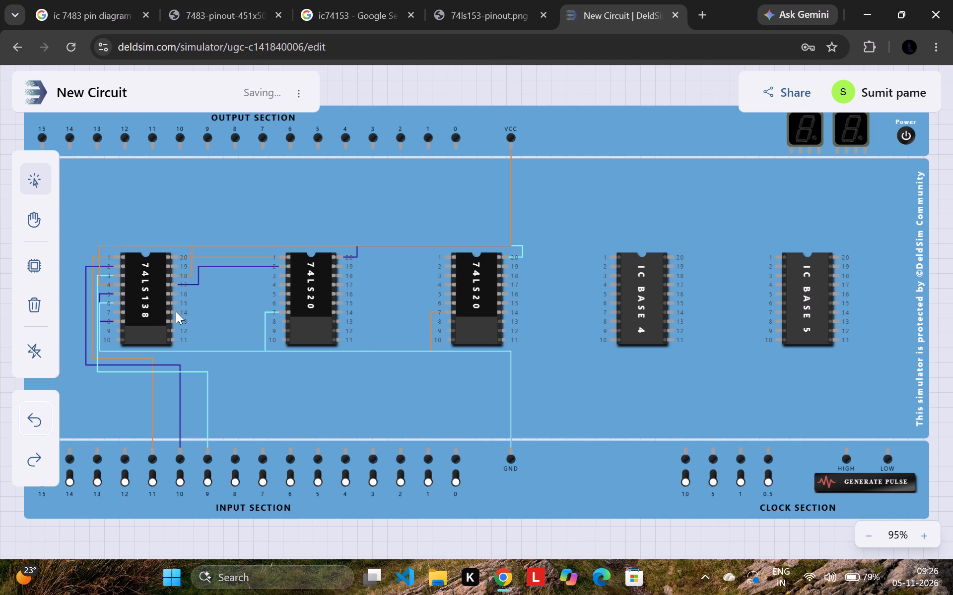
{"action": "left_click_drag", "start_coordinate": [176, 311], "coordinate": [288, 280]}
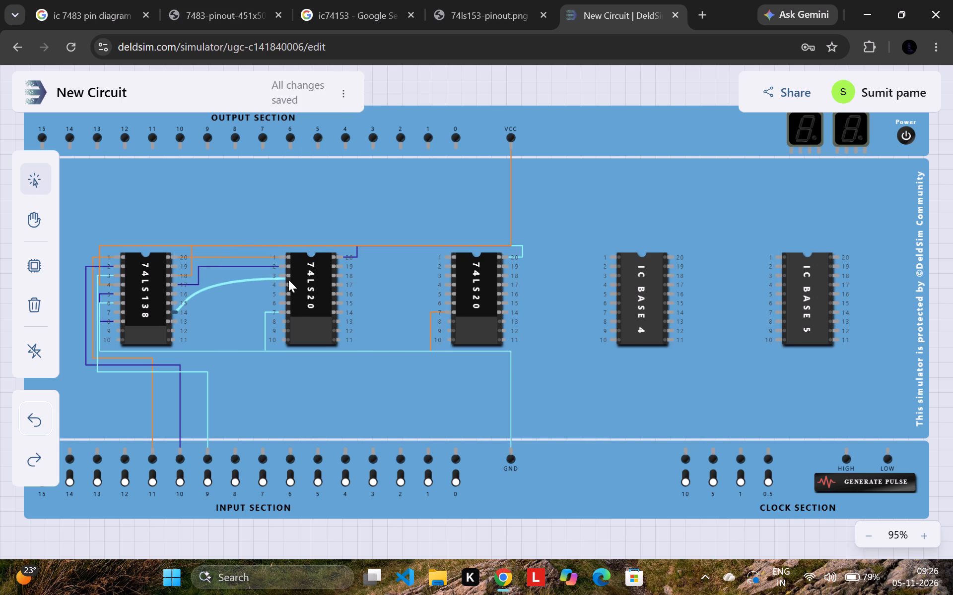
{"action": "left_click_drag", "start_coordinate": [288, 280], "coordinate": [280, 285]}
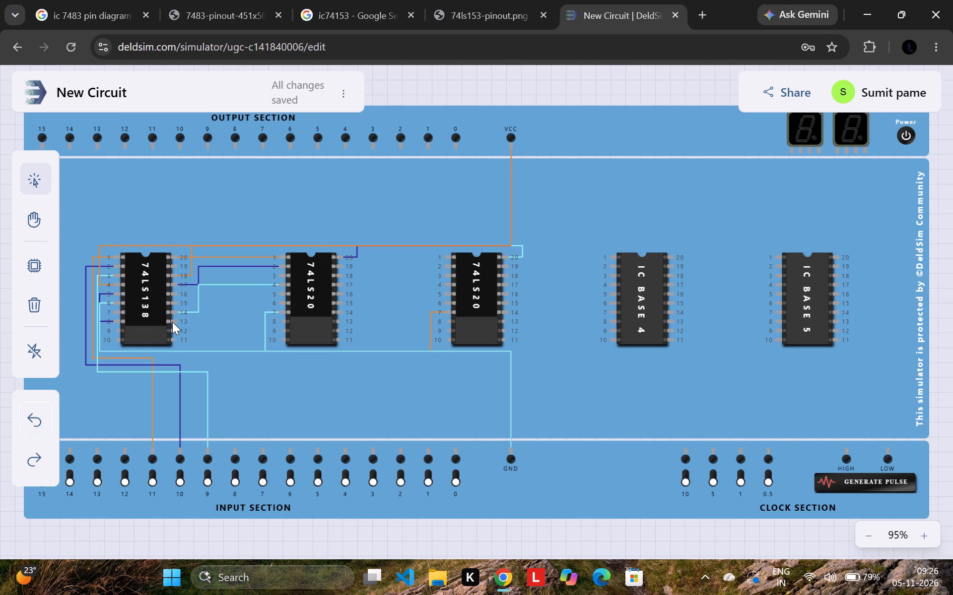
{"action": "left_click_drag", "start_coordinate": [174, 322], "coordinate": [284, 293]}
Connect pin 6 of the 74LS20 in IC base 2 to output 9.
{"action": "left_click_drag", "start_coordinate": [279, 303], "coordinate": [233, 157]}
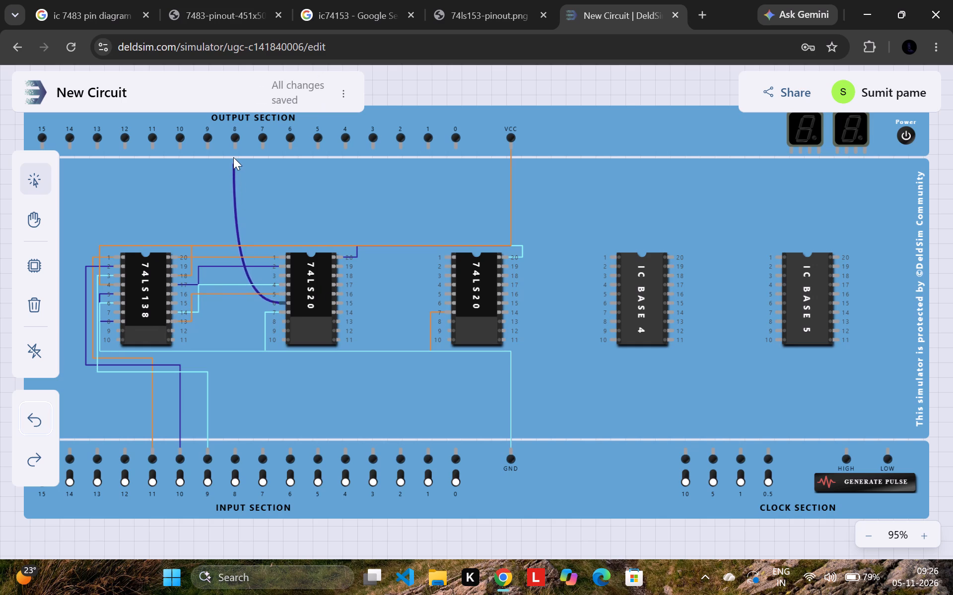
{"action": "left_click_drag", "start_coordinate": [233, 157], "coordinate": [204, 137]}
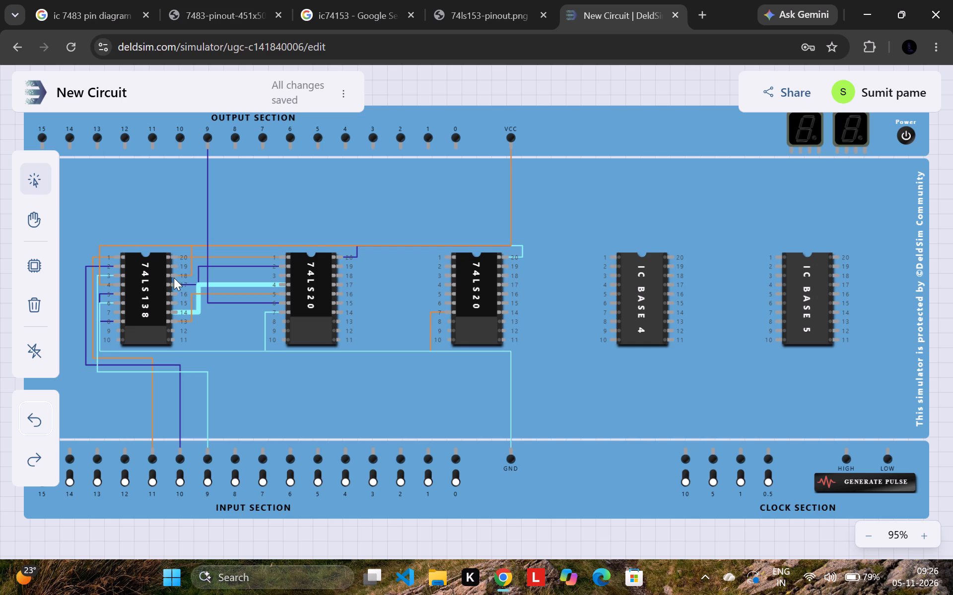
Connect base pins 17 and 16 of the 74LS138 to base pins 19 and 18 of the 74LS20 in IC base 2.
{"action": "left_click_drag", "start_coordinate": [171, 283], "coordinate": [341, 266]}
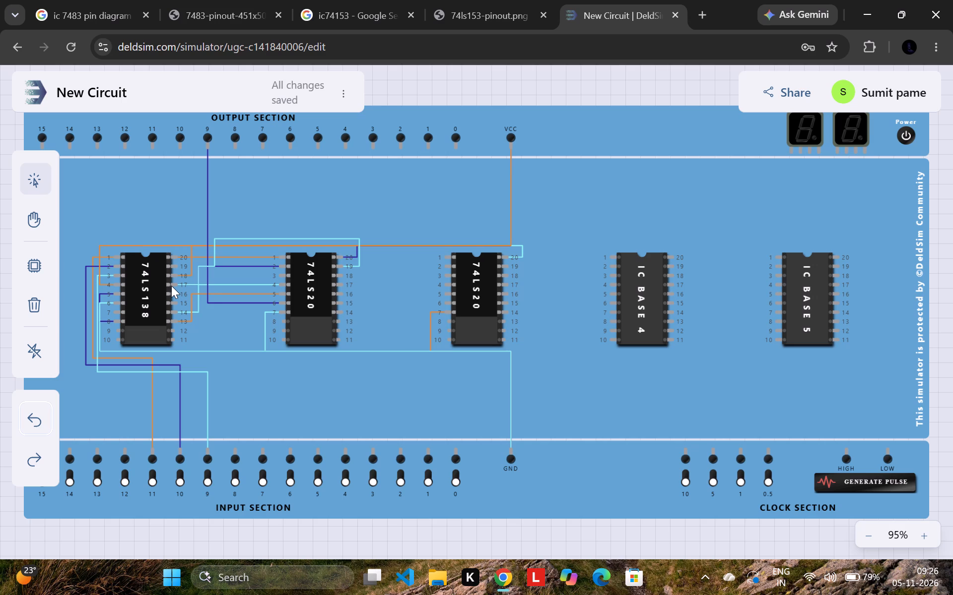
{"action": "left_click_drag", "start_coordinate": [171, 296], "coordinate": [339, 272]}
{"action": "left_click_drag", "start_coordinate": [339, 272], "coordinate": [343, 276]}
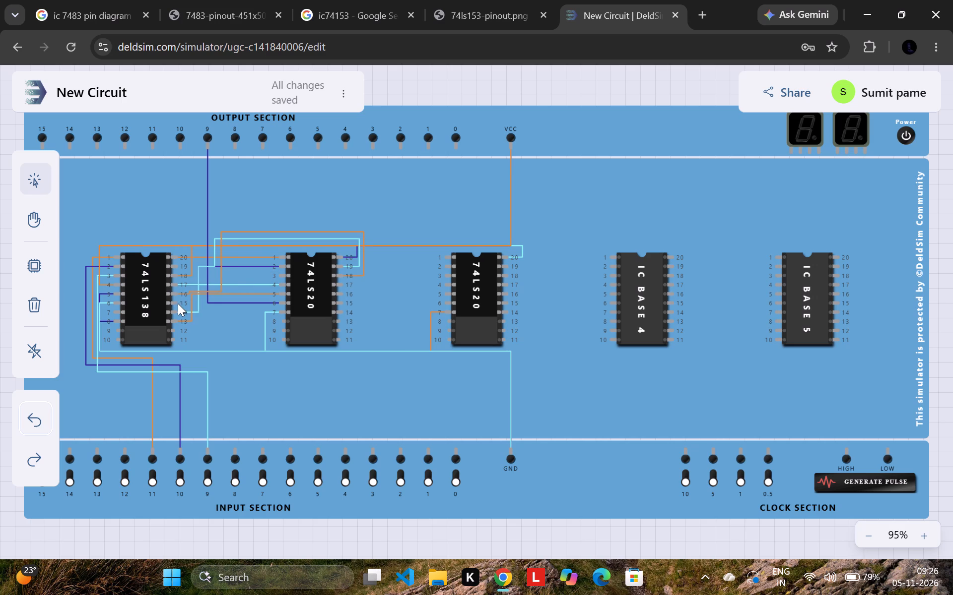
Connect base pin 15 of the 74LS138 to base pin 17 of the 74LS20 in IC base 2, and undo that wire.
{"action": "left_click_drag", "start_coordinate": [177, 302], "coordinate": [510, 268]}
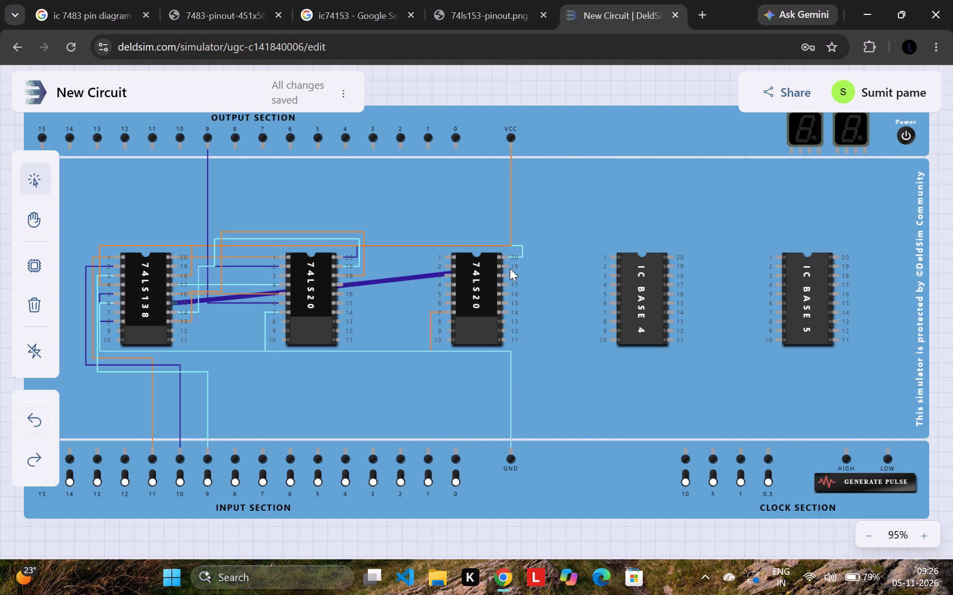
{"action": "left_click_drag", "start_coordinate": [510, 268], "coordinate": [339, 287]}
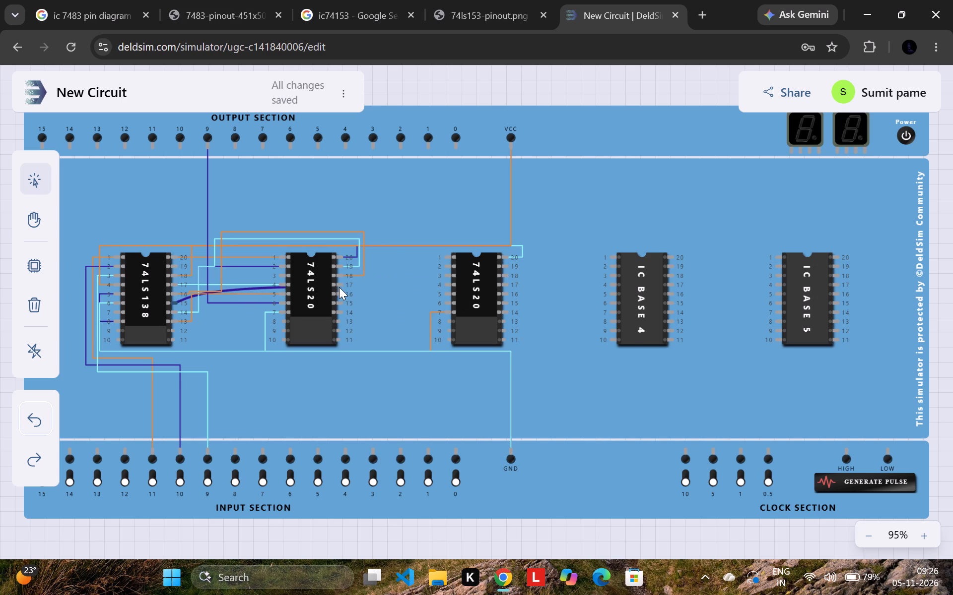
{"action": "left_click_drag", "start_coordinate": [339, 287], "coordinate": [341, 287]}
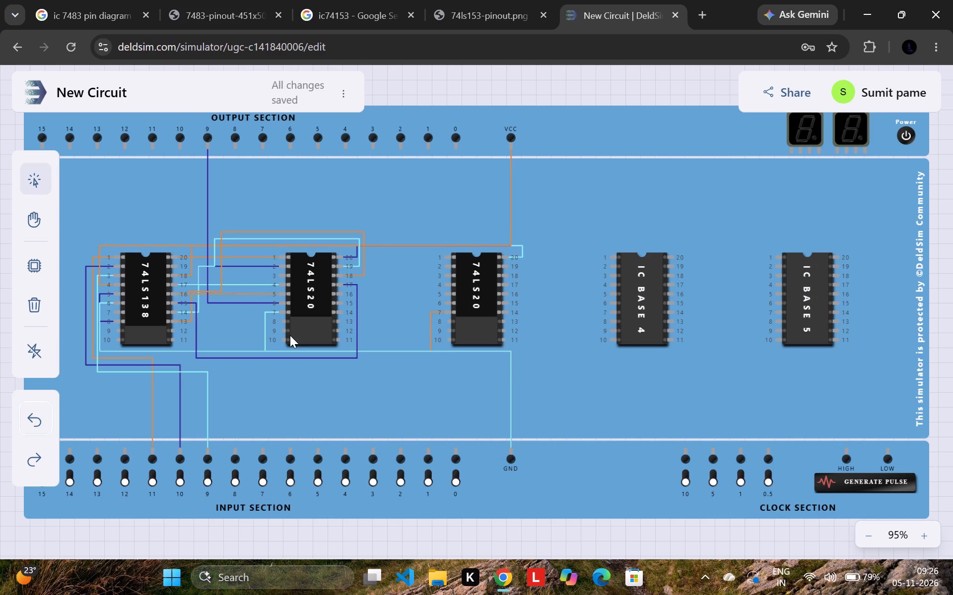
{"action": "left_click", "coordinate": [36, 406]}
Connect base pins 15 and 14 of the 74LS138 to base pins 16 and 15 of the 74LS20 in IC base 2.
{"action": "left_click_drag", "start_coordinate": [176, 302], "coordinate": [427, 270]}
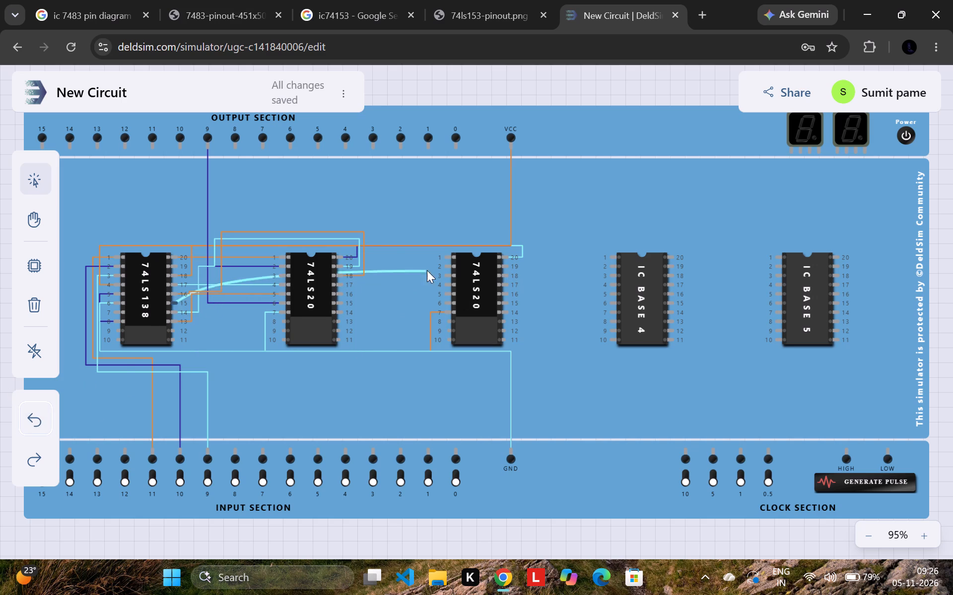
{"action": "left_click_drag", "start_coordinate": [427, 270], "coordinate": [339, 293]}
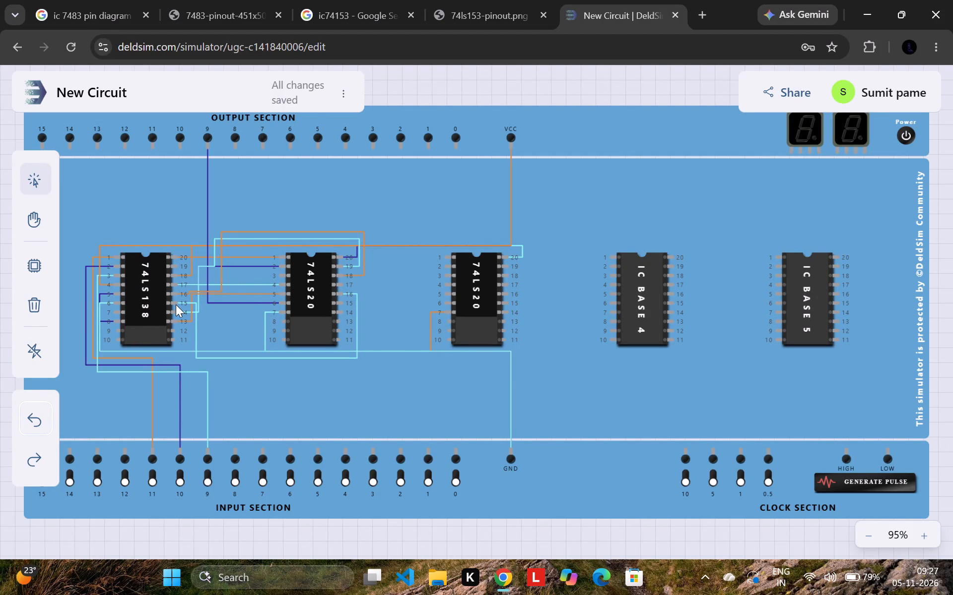
{"action": "left_click_drag", "start_coordinate": [176, 312], "coordinate": [570, 329]}
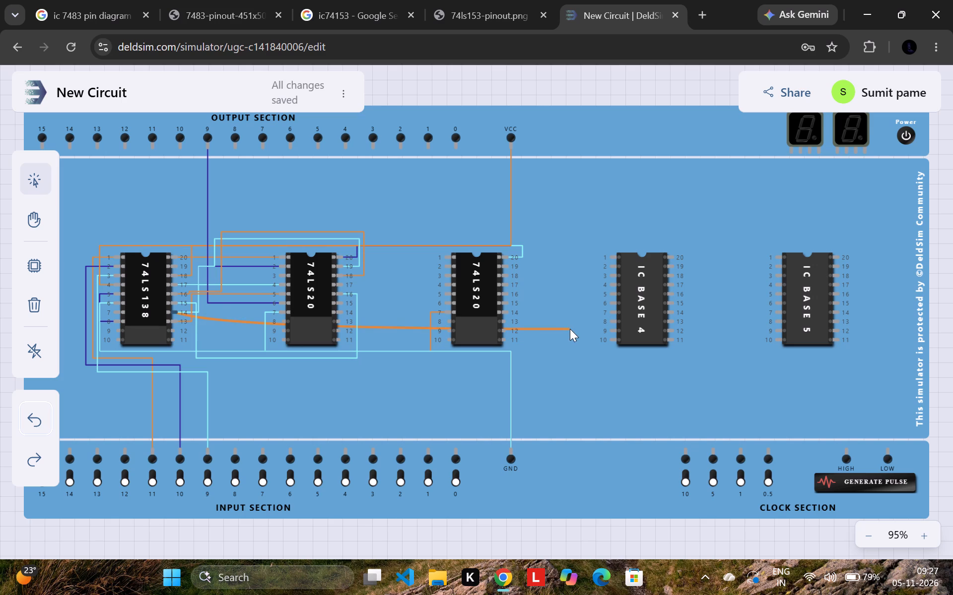
{"action": "left_click_drag", "start_coordinate": [570, 329], "coordinate": [340, 303]}
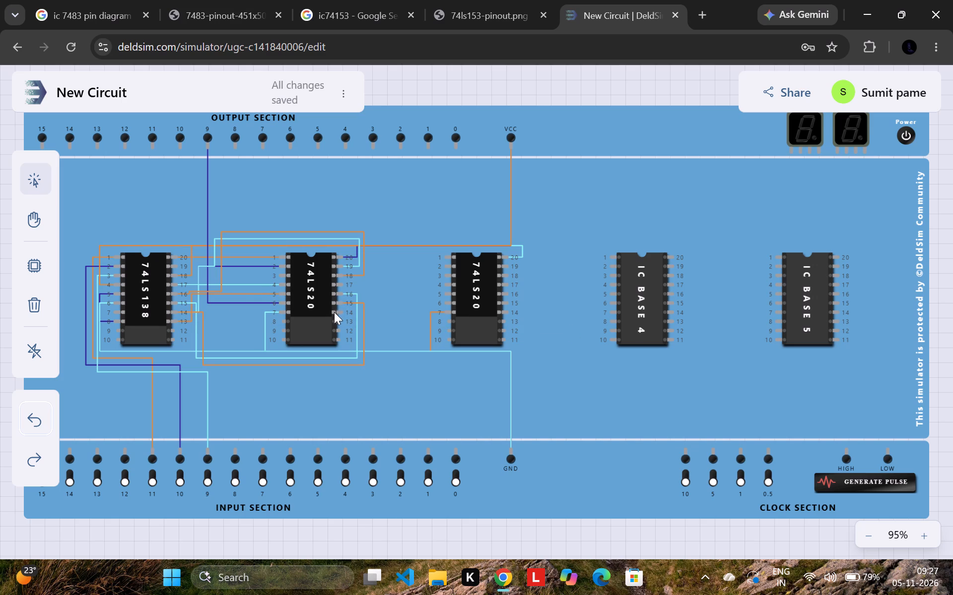
Connect base pin 14 of the 74LS20 in IC base 2 to output 8.
{"action": "left_click_drag", "start_coordinate": [341, 310], "coordinate": [219, 141]}
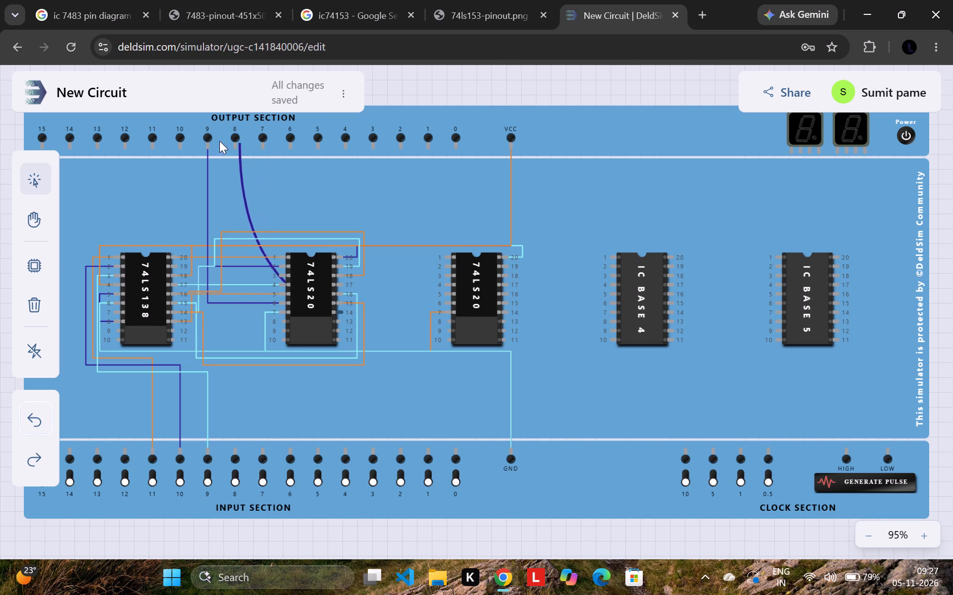
{"action": "left_click_drag", "start_coordinate": [219, 141], "coordinate": [239, 146]}
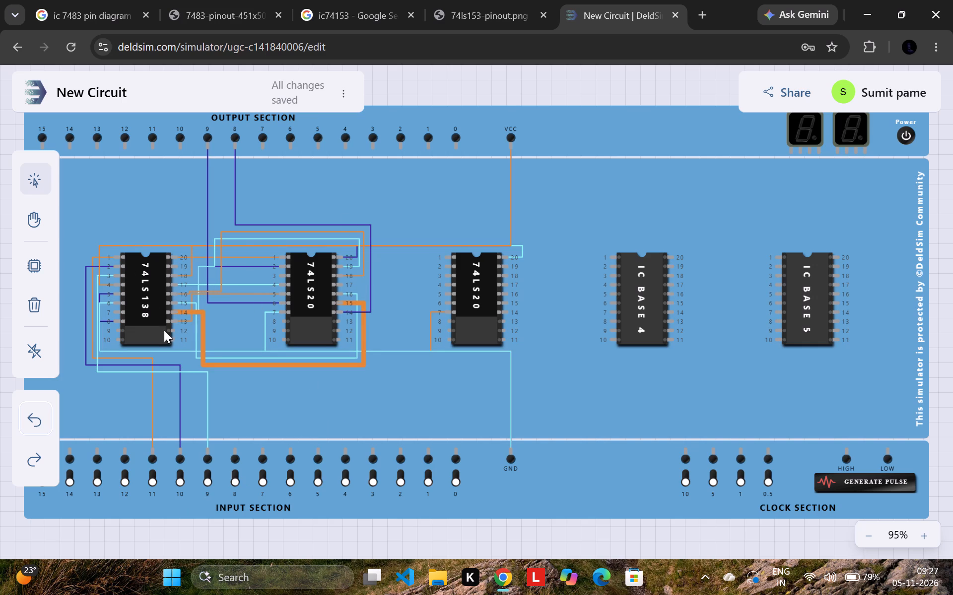
Connect base pins 15, 14 and 13 of the 74LS138 to pins 1, 2 and 4 of the 74LS20 in IC base 3.
{"action": "left_click_drag", "start_coordinate": [175, 301], "coordinate": [447, 256]}
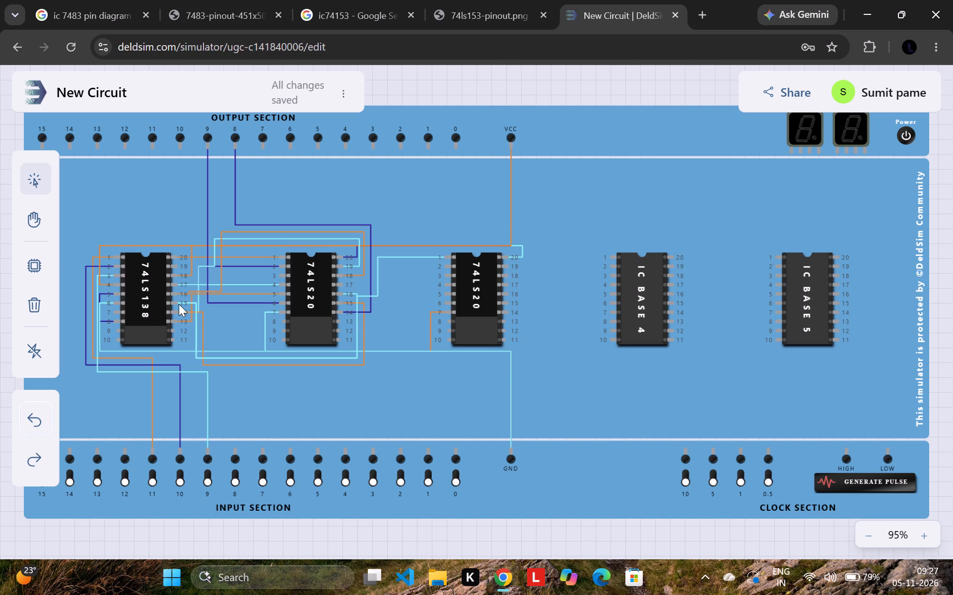
{"action": "left_click_drag", "start_coordinate": [173, 311], "coordinate": [452, 266]}
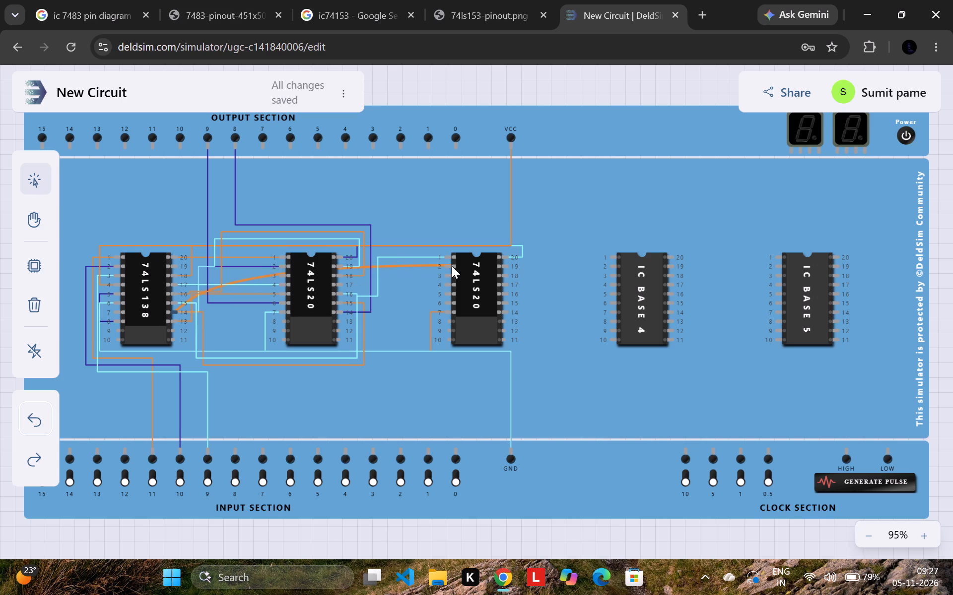
{"action": "left_click_drag", "start_coordinate": [452, 266], "coordinate": [448, 268]}
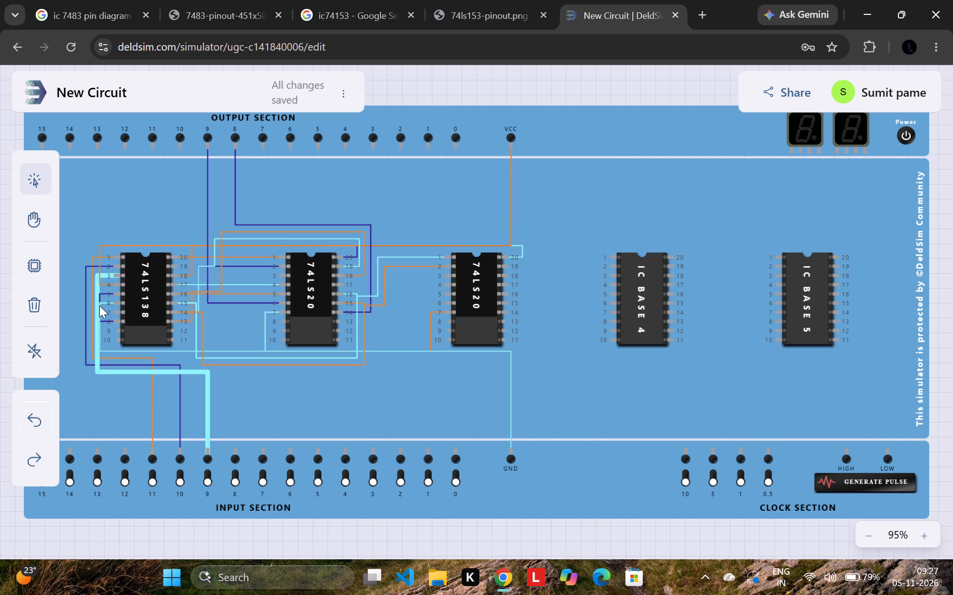
{"action": "left_click_drag", "start_coordinate": [177, 318], "coordinate": [454, 240]}
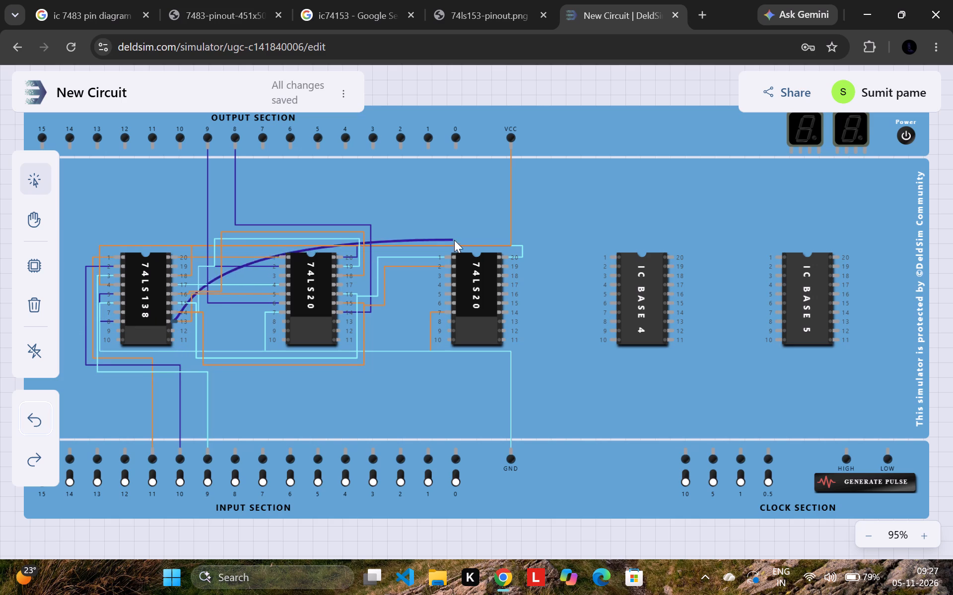
{"action": "left_click_drag", "start_coordinate": [454, 240], "coordinate": [443, 282]}
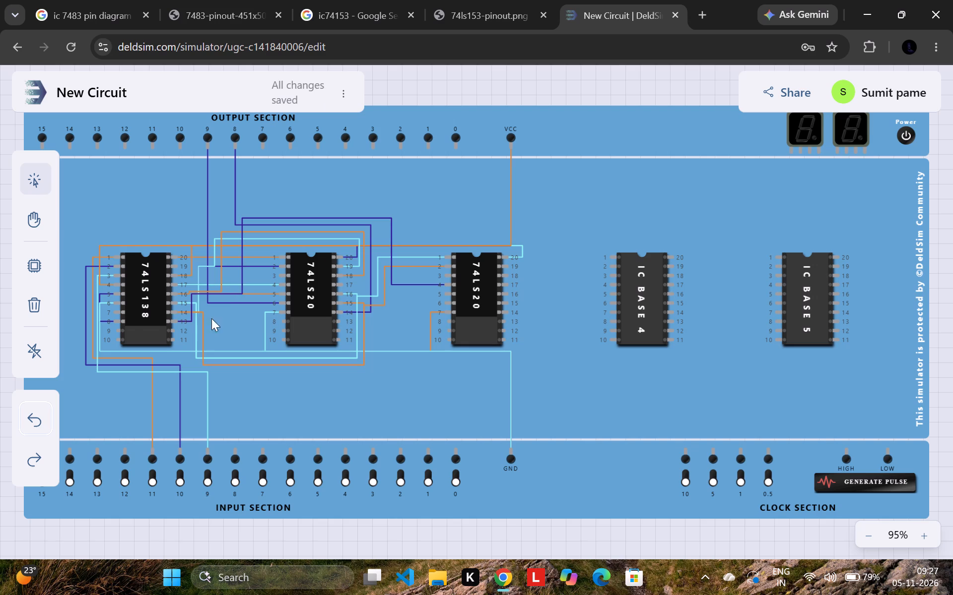
Connect pin 7 of the 74LS138 to pin 5 of the 74LS20 in IC base 3.
{"action": "left_click_drag", "start_coordinate": [121, 310], "coordinate": [271, 319]}
{"action": "left_click_drag", "start_coordinate": [115, 311], "coordinate": [457, 313]}
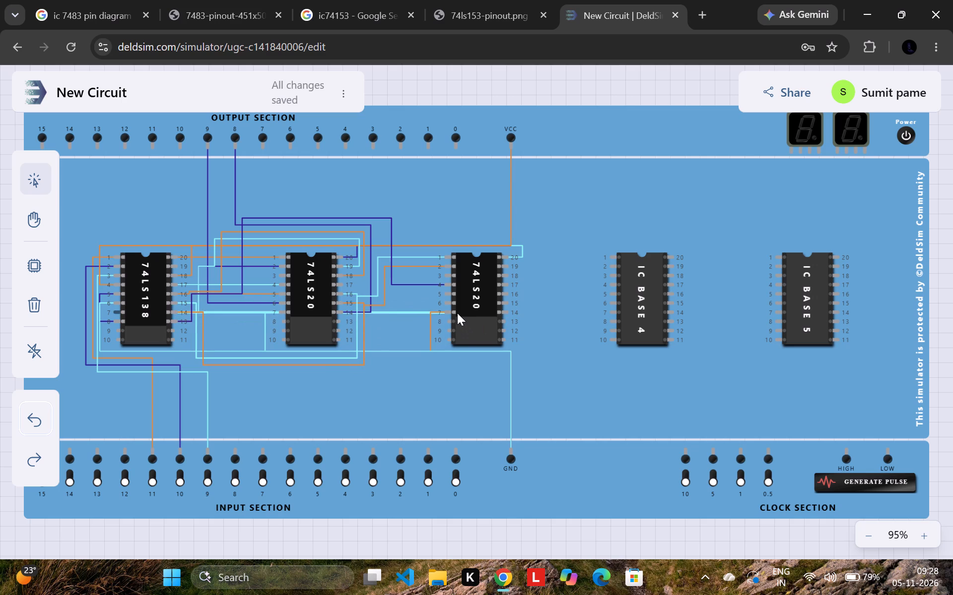
{"action": "left_click_drag", "start_coordinate": [457, 313], "coordinate": [441, 315]}
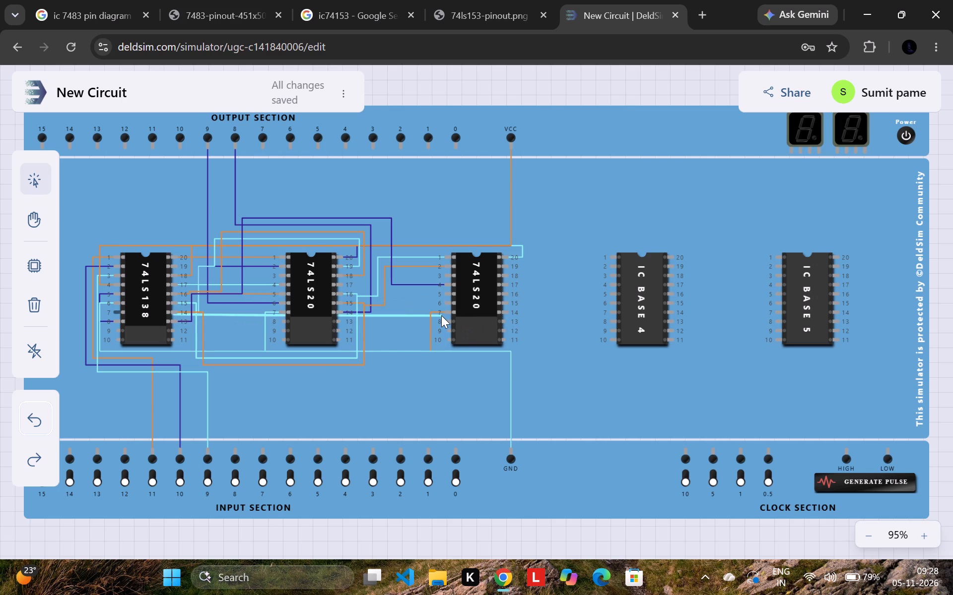
{"action": "left_click_drag", "start_coordinate": [441, 315], "coordinate": [445, 297]}
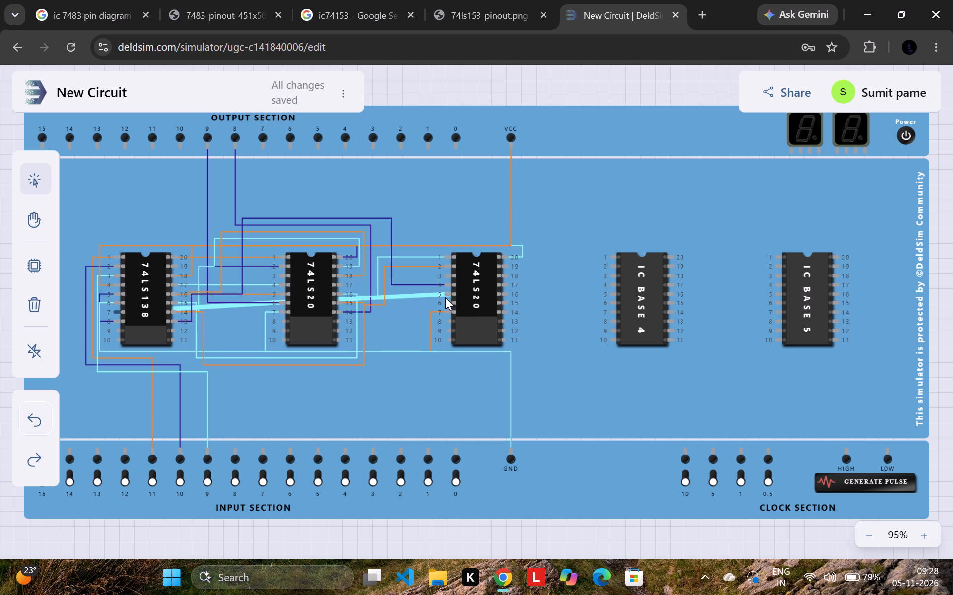
{"action": "left_click_drag", "start_coordinate": [445, 297], "coordinate": [446, 296]}
{"action": "left_click_drag", "start_coordinate": [446, 301], "coordinate": [446, 299]}
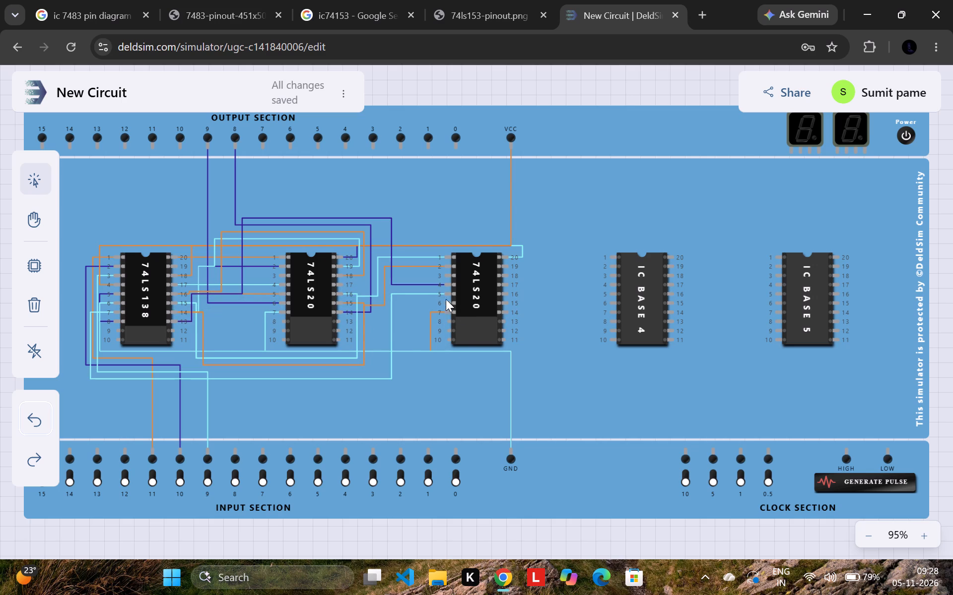
Connect pin 6 of the 74LS20 in IC base 3 to output 7.
{"action": "left_click_drag", "start_coordinate": [446, 299], "coordinate": [266, 146]}
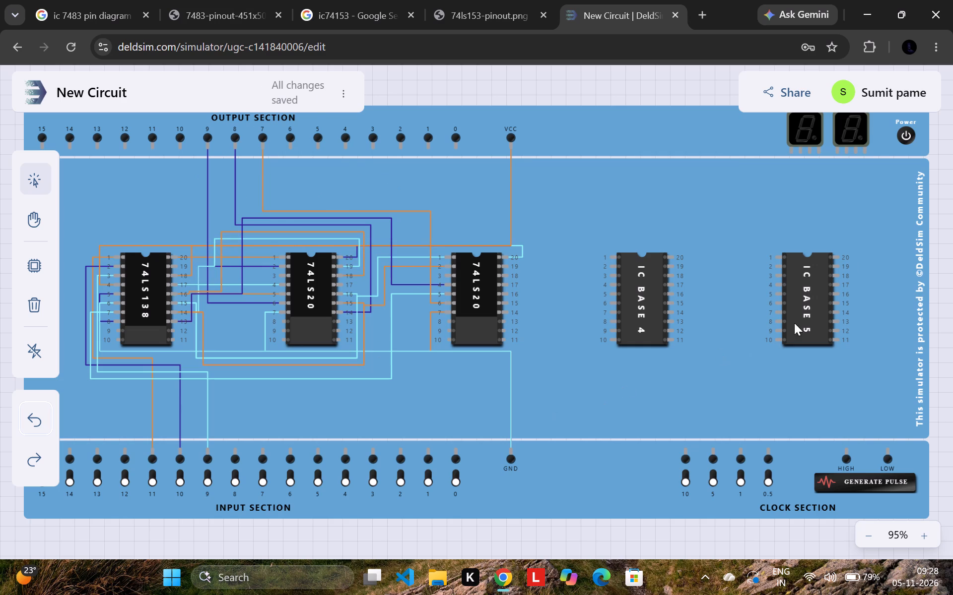
Power on the board and test the circuit with inputs 9, 10 and 11 set high, followed by input 9 set low.
{"action": "left_click", "coordinate": [908, 131]}
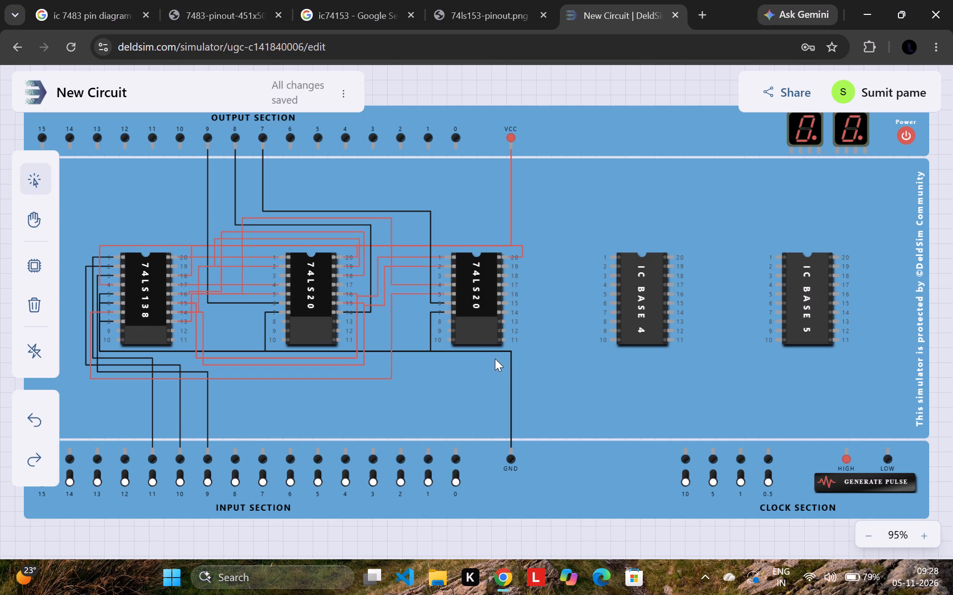
{"action": "left_click", "coordinate": [210, 483]}
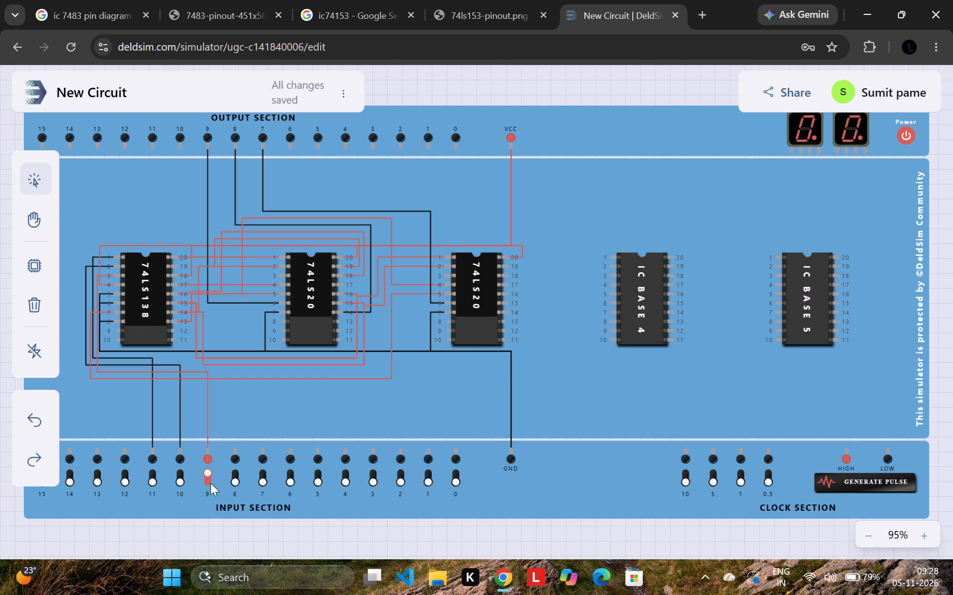
{"action": "left_click", "coordinate": [177, 479]}
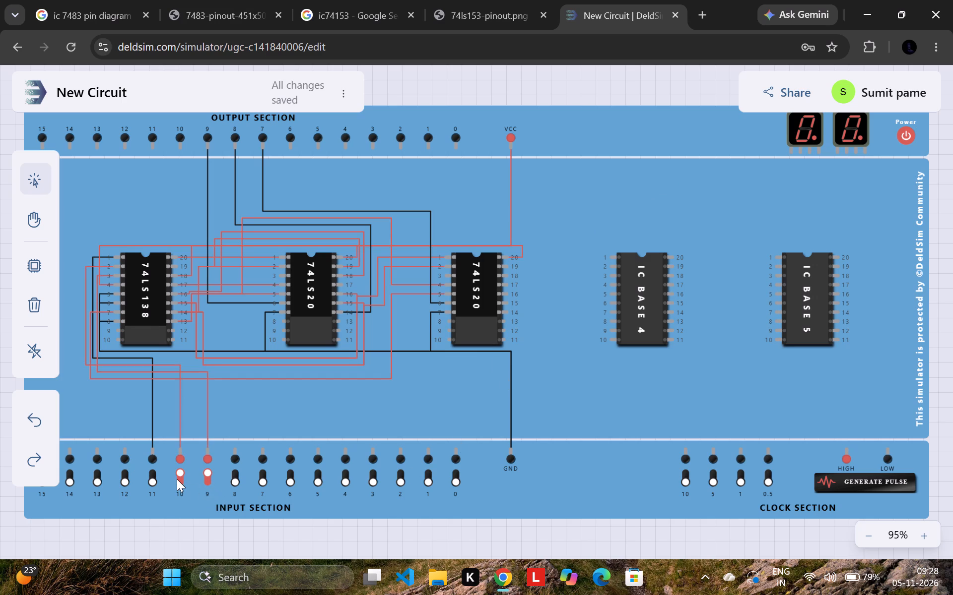
{"action": "left_click", "coordinate": [157, 483]}
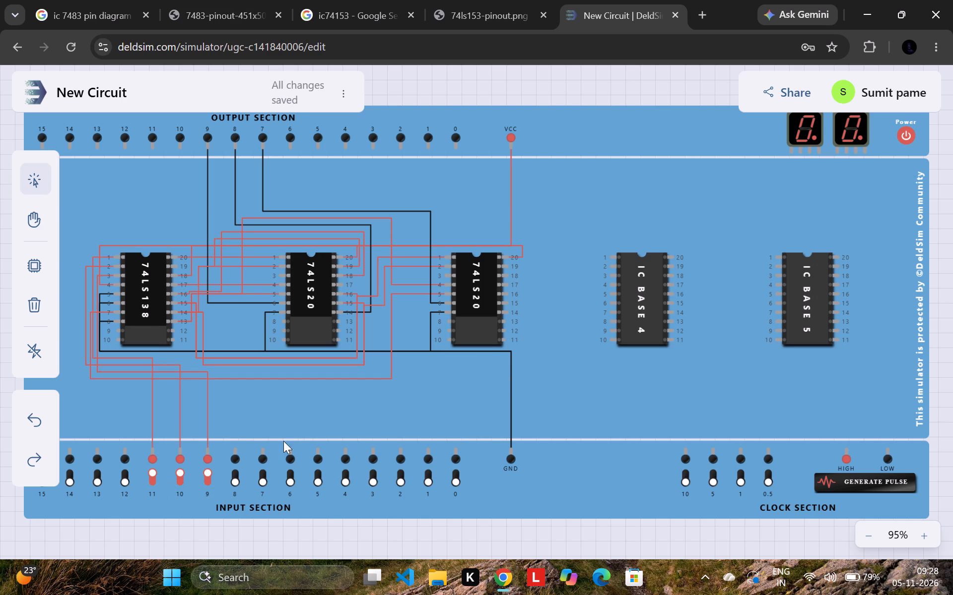
{"action": "left_click", "coordinate": [210, 465]}
{"action": "left_click", "coordinate": [209, 472]}
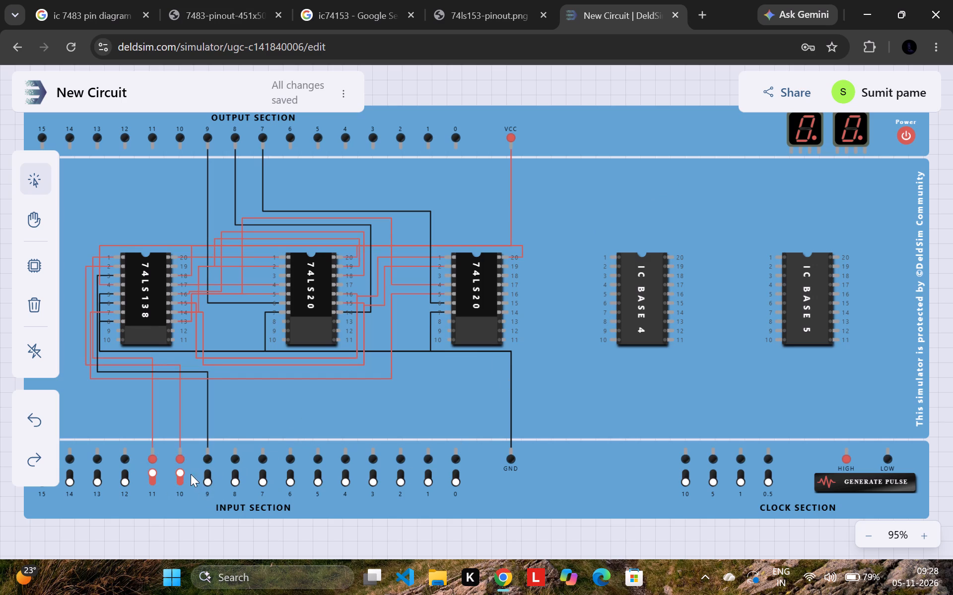
Test the circuit by generating several clock pulses with inputs 10 and 11 high.
{"action": "left_click", "coordinate": [841, 463]}
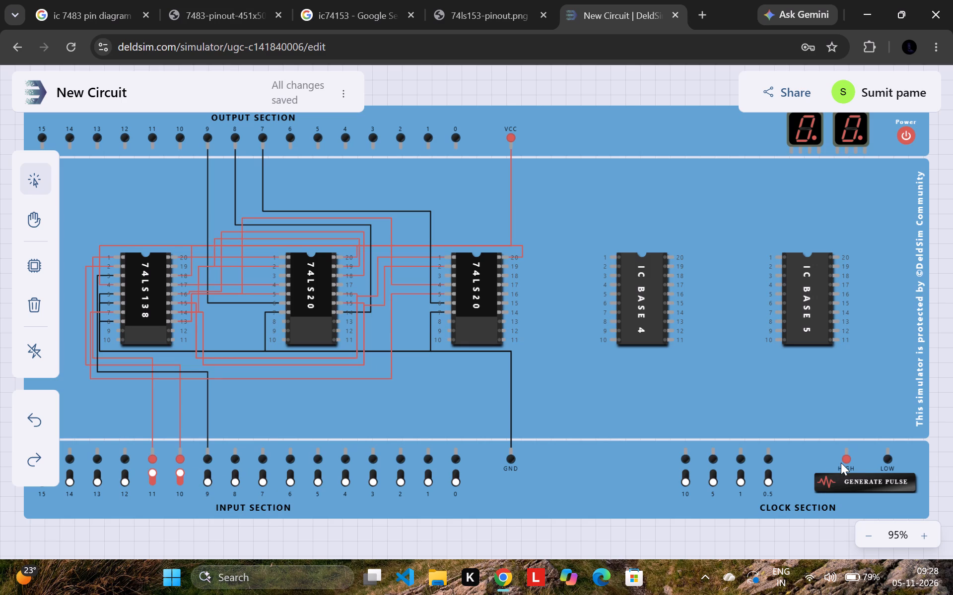
{"action": "left_click", "coordinate": [844, 459]}
{"action": "triple_click", "coordinate": [891, 482]}
{"action": "left_click", "coordinate": [891, 482]}
{"action": "left_click", "coordinate": [891, 482]}
Toggle input 9 on and off, and set inputs 10 and 11 back to low.
{"action": "left_click", "coordinate": [207, 474]}
{"action": "left_click", "coordinate": [207, 475]}
{"action": "left_click", "coordinate": [182, 478]}
{"action": "left_click", "coordinate": [155, 477]}
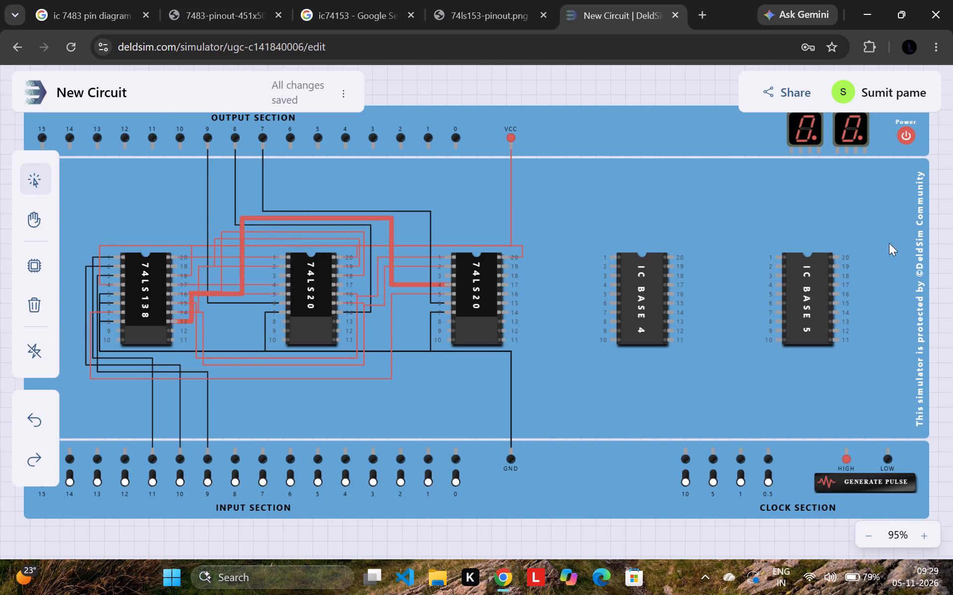
Create a new blank circuit from the DeldSim Circuit Dashboard, reached through a Google search for deldsim simulator.
{"action": "left_click", "coordinate": [28, 48]}
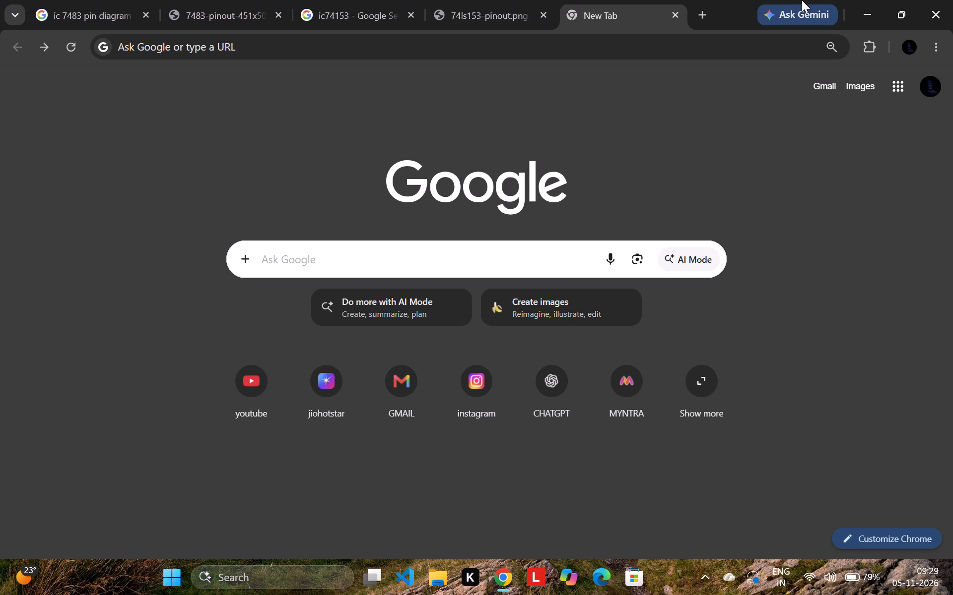
{"action": "type", "text": "de"}
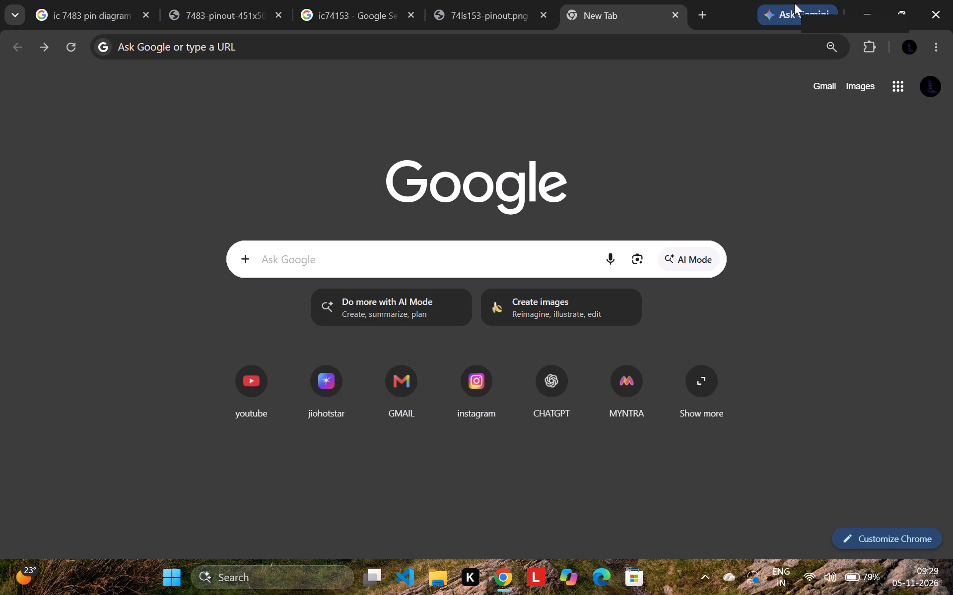
{"action": "left_click", "coordinate": [446, 246]}
{"action": "type", "text": "de"}
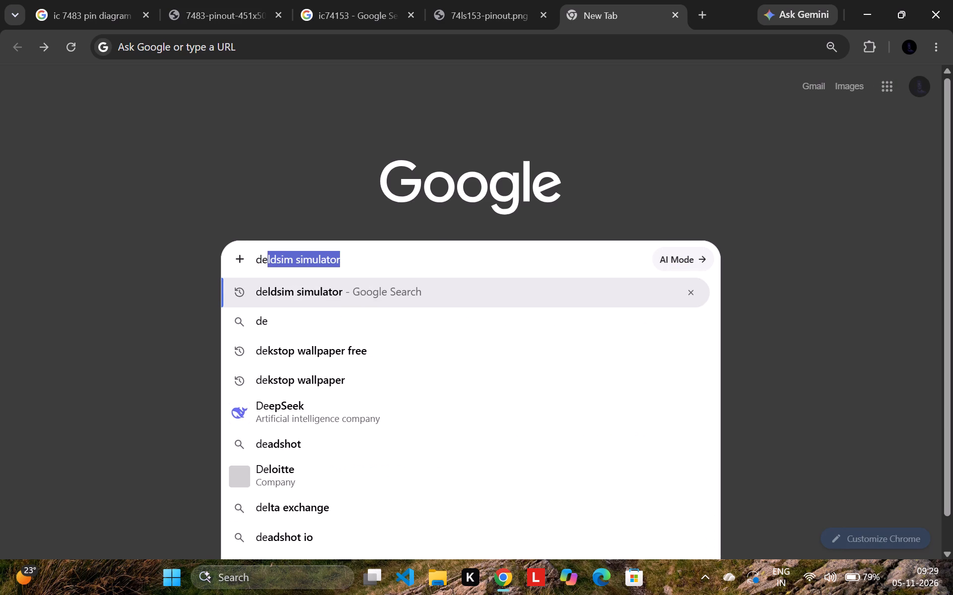
{"action": "key", "text": "Return"}
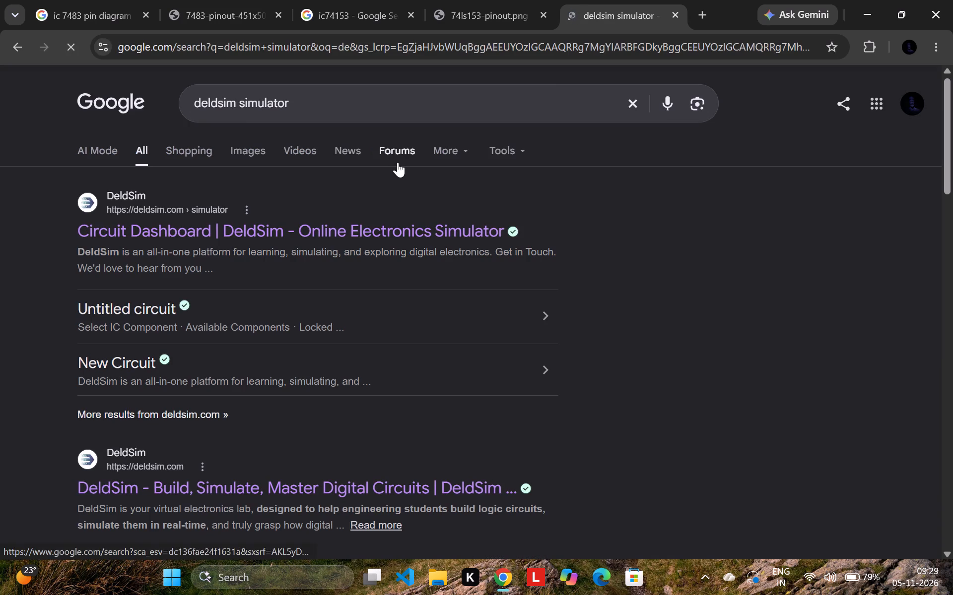
{"action": "left_click", "coordinate": [404, 231]}
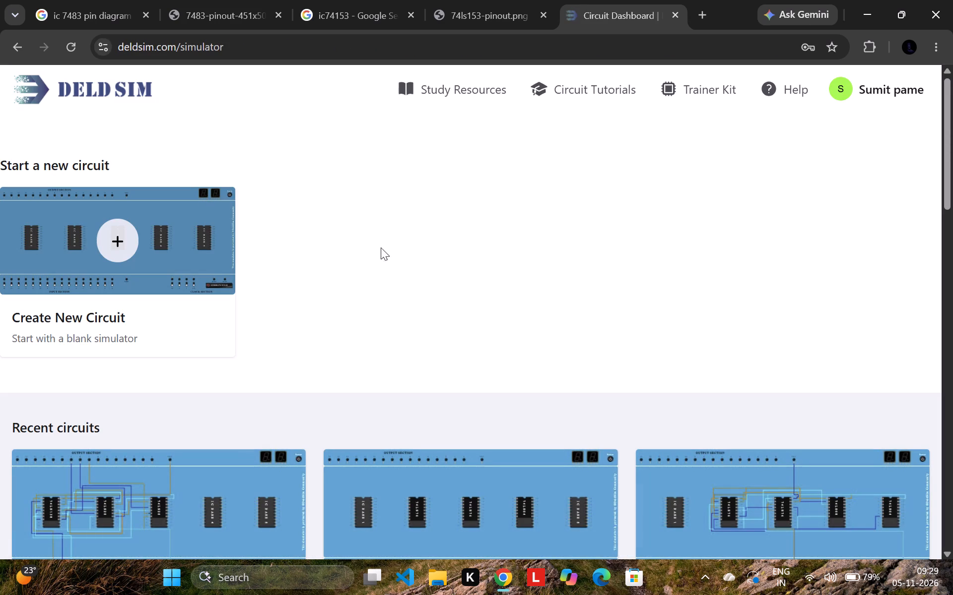
{"action": "left_click", "coordinate": [144, 207]}
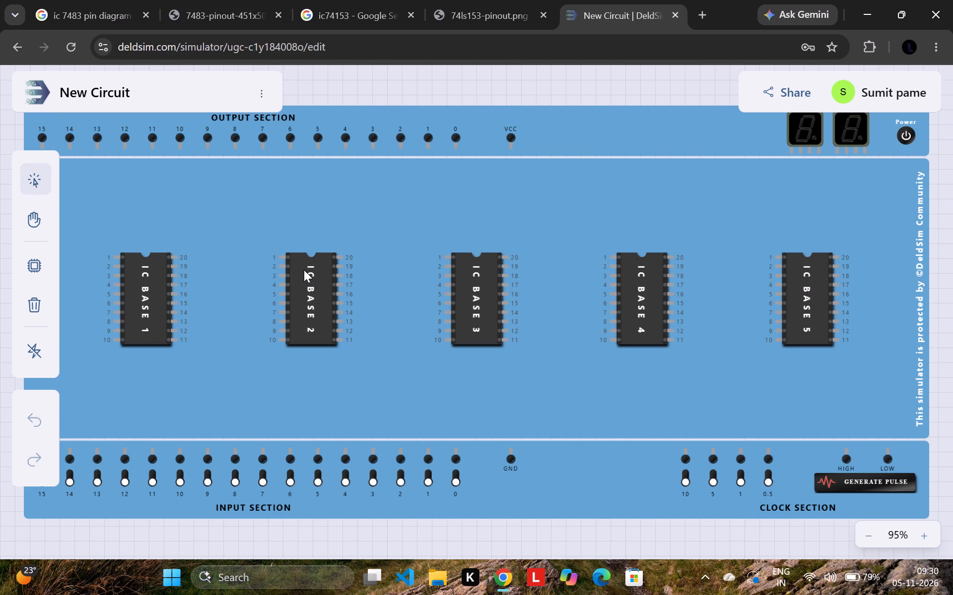
Open a new browser tab.
{"action": "left_click", "coordinate": [702, 13]}
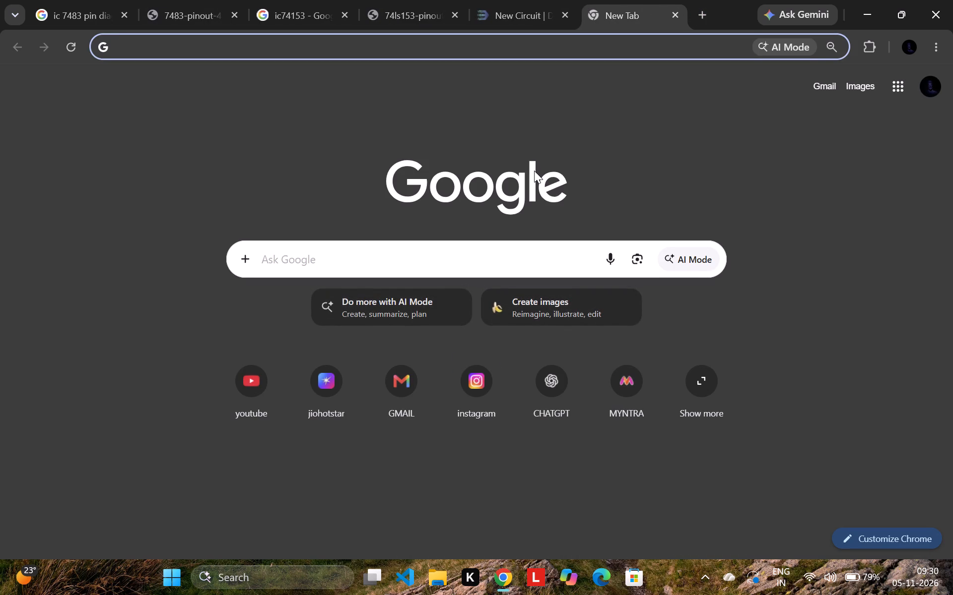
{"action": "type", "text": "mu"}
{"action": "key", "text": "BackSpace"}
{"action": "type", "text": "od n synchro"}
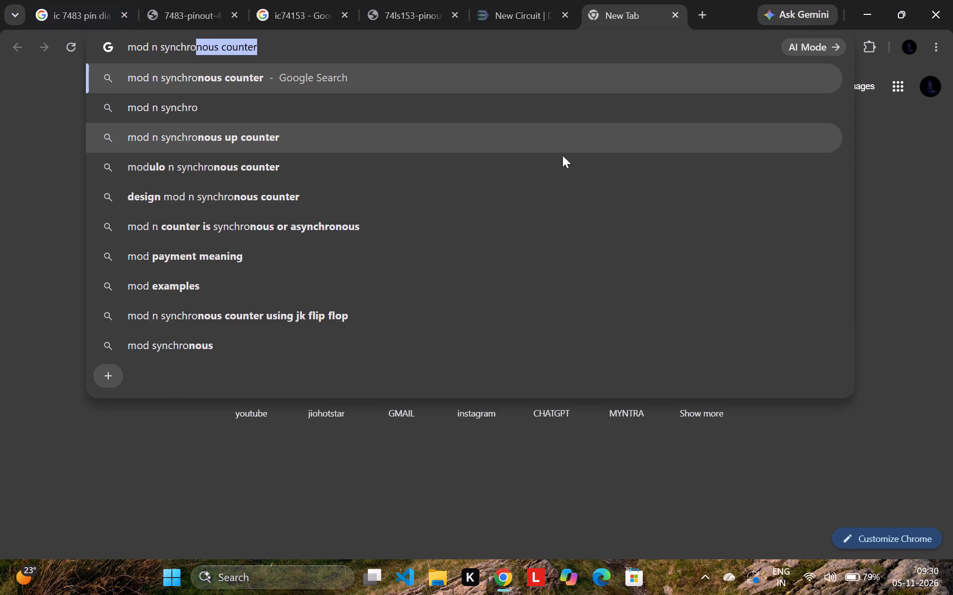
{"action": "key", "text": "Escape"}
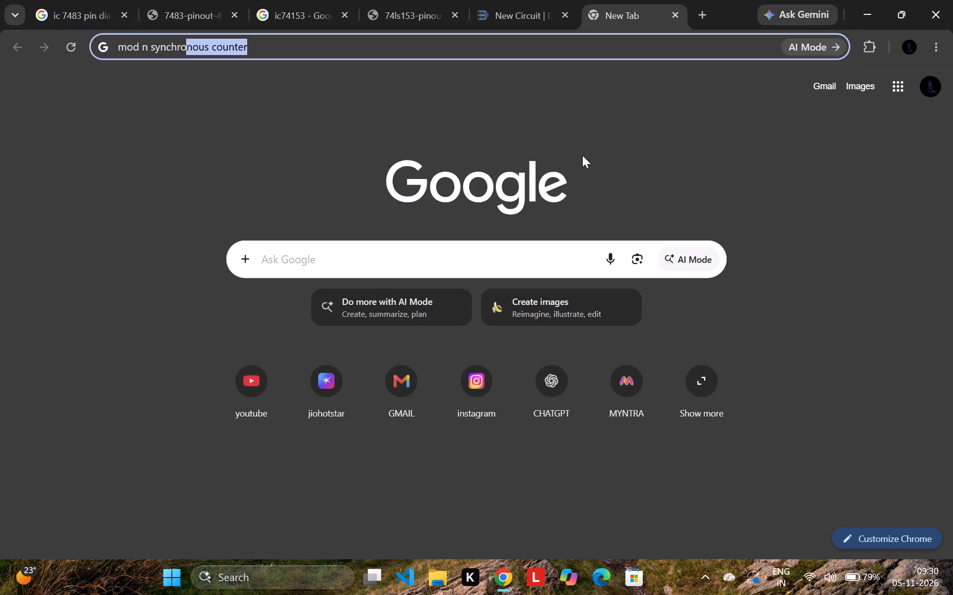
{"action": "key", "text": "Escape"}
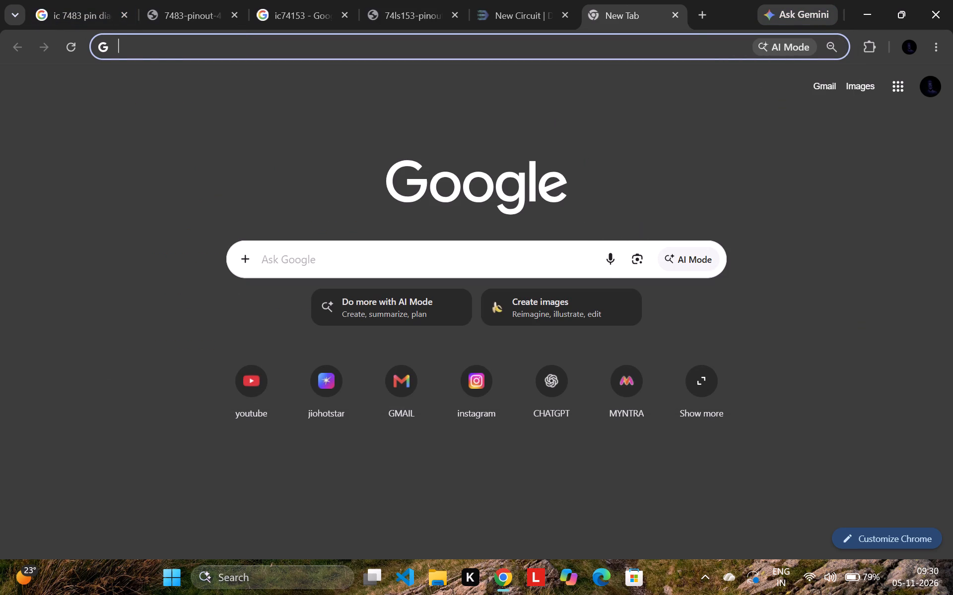
Voice-search Google for a synchronous counter using JK flip-flop IC 74LS76 in DeldSim, and use the suggested corrected query.
{"action": "left_click", "coordinate": [605, 257]}
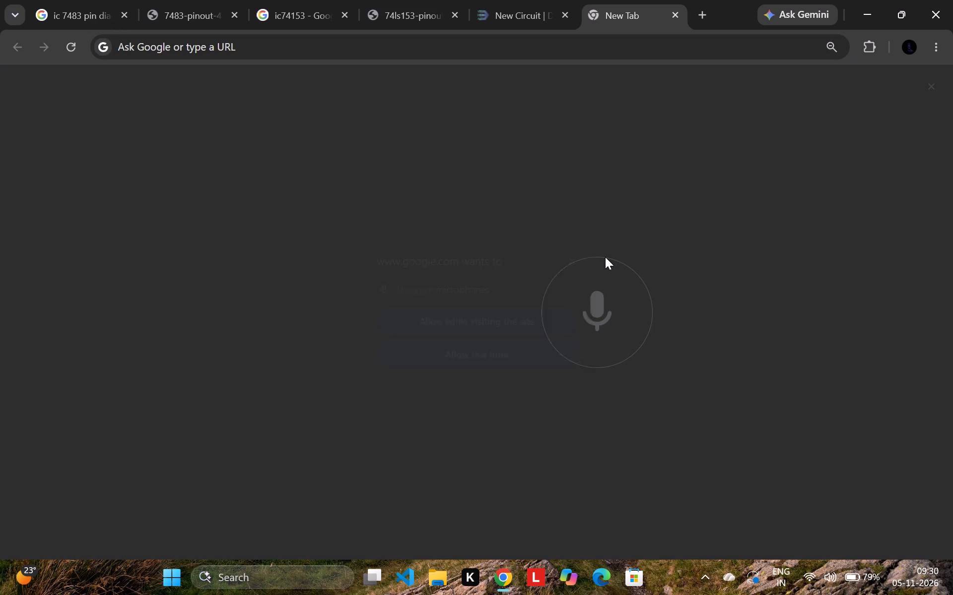
{"action": "left_click", "coordinate": [564, 311]}
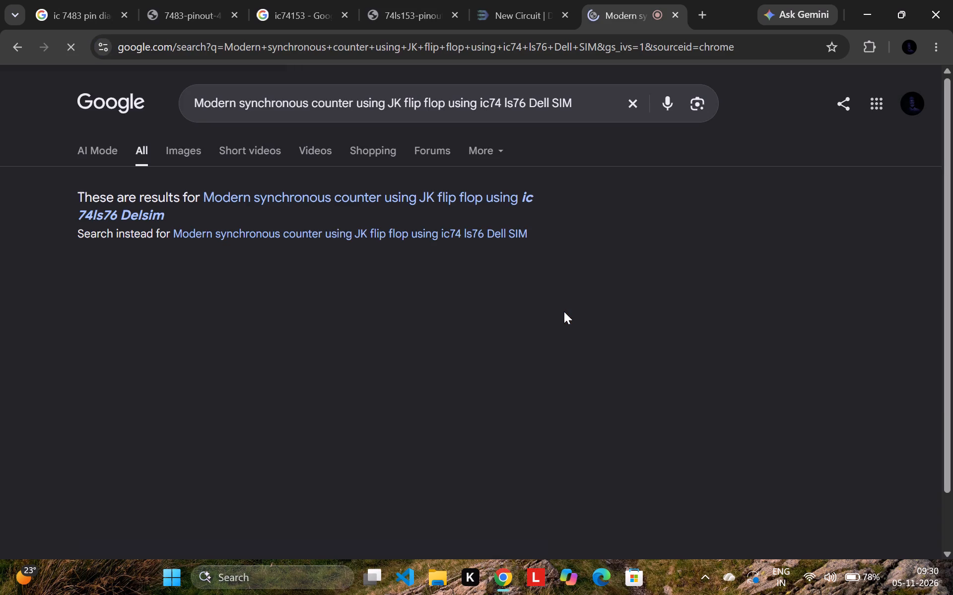
{"action": "left_click", "coordinate": [439, 200]}
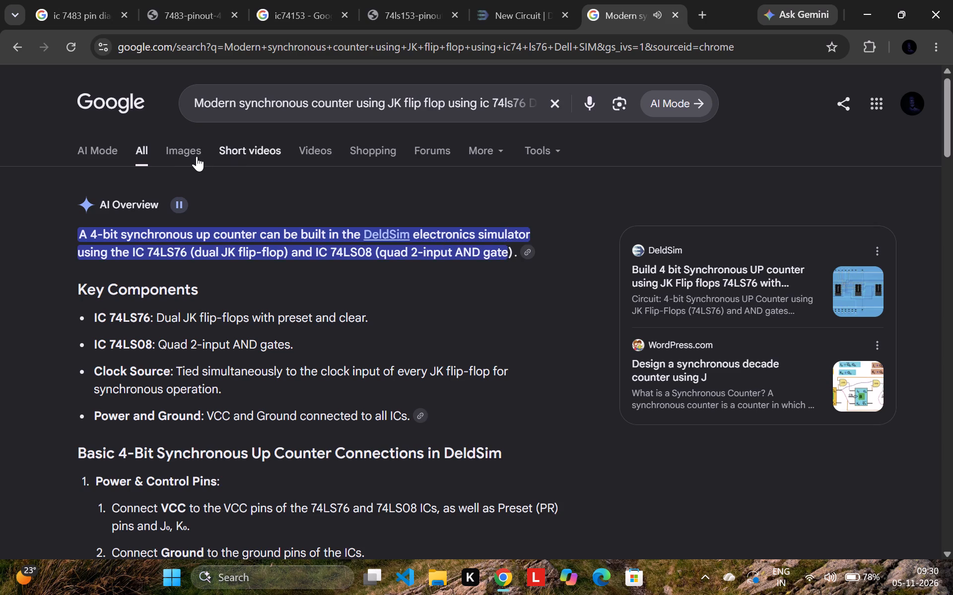
Open the DeldSim tutorial "4 bit Synchronous UP counter using JK Flip flops 74LS76" from the search results.
{"action": "scroll", "coordinate": [276, 353], "scroll_direction": "down", "scroll_amount": 4}
{"action": "scroll", "coordinate": [319, 205], "scroll_direction": "down", "scroll_amount": 3}
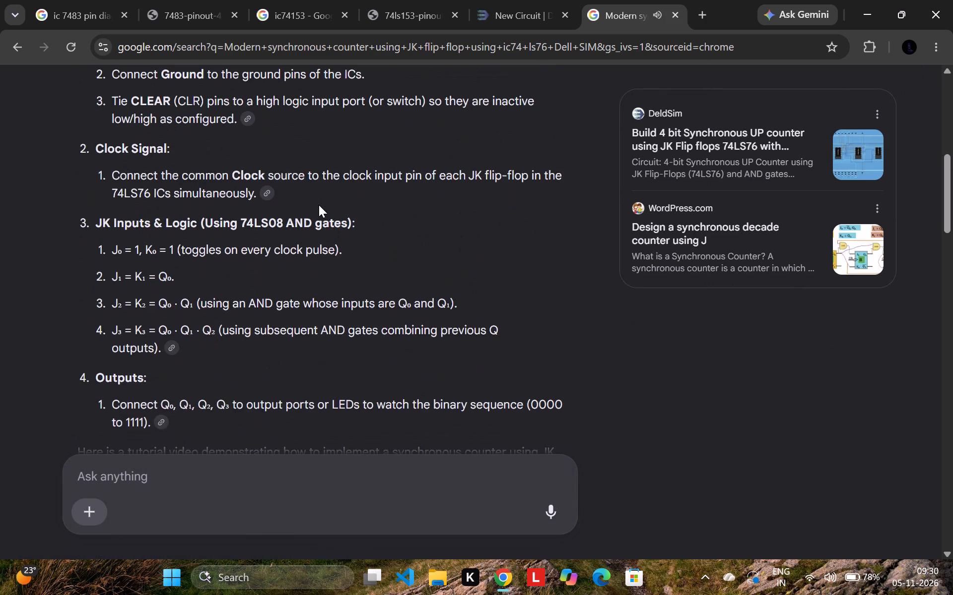
{"action": "scroll", "coordinate": [319, 205], "scroll_direction": "down", "scroll_amount": 6}
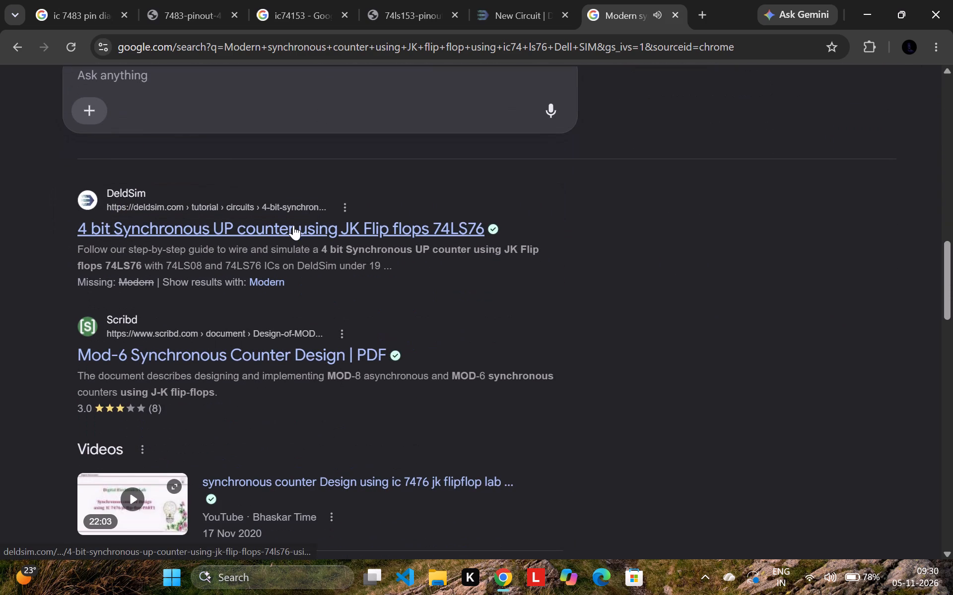
{"action": "left_click", "coordinate": [293, 225]}
Examine the 4-bit synchronous up counter tutorial's simulator board, connection steps and block diagram.
{"action": "scroll", "coordinate": [547, 426], "scroll_direction": "down", "scroll_amount": 3}
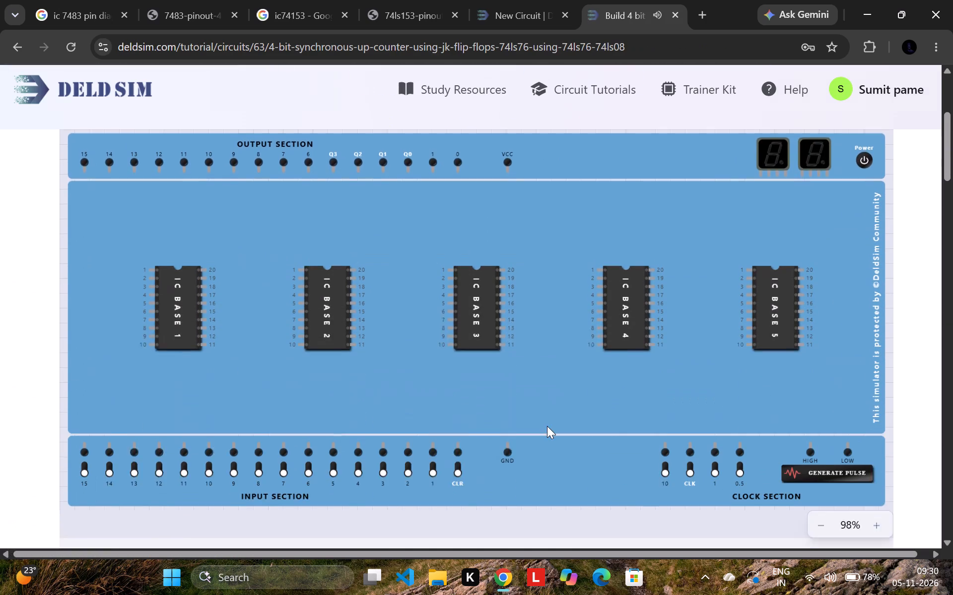
{"action": "scroll", "coordinate": [547, 426], "scroll_direction": "down", "scroll_amount": 4}
{"action": "scroll", "coordinate": [547, 426], "scroll_direction": "up", "scroll_amount": 8}
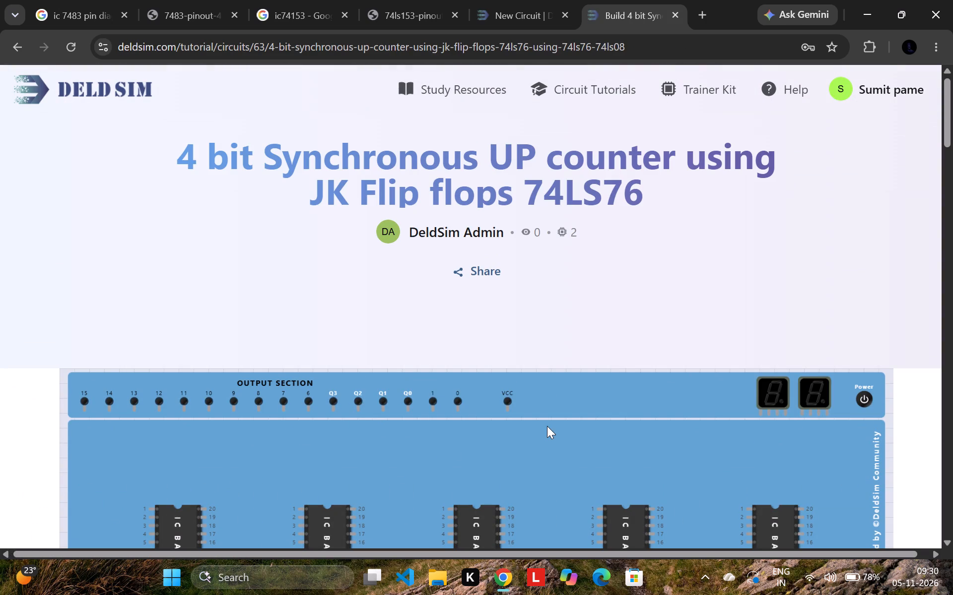
{"action": "scroll", "coordinate": [521, 254], "scroll_direction": "down", "scroll_amount": 5}
{"action": "scroll", "coordinate": [521, 254], "scroll_direction": "up", "scroll_amount": 1}
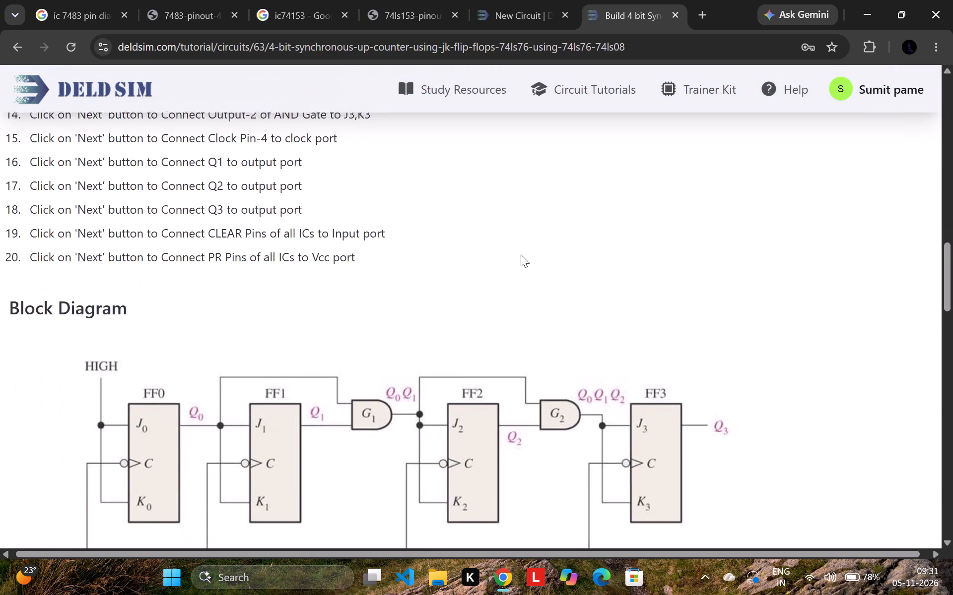
{"action": "scroll", "coordinate": [521, 254], "scroll_direction": "up", "scroll_amount": 1}
{"action": "key", "text": "space"}
{"action": "key", "text": "space"}
{"action": "key", "text": "space"}
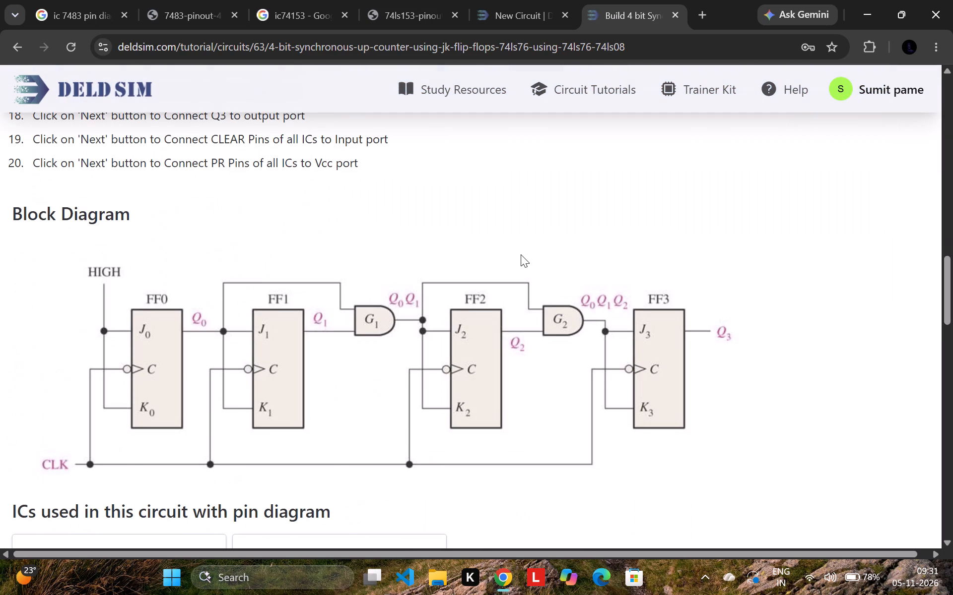
Advance the 4-bit synchronous up counter tutorial through all 20 connection steps to its end.
{"action": "scroll", "coordinate": [521, 254], "scroll_direction": "up", "scroll_amount": 9}
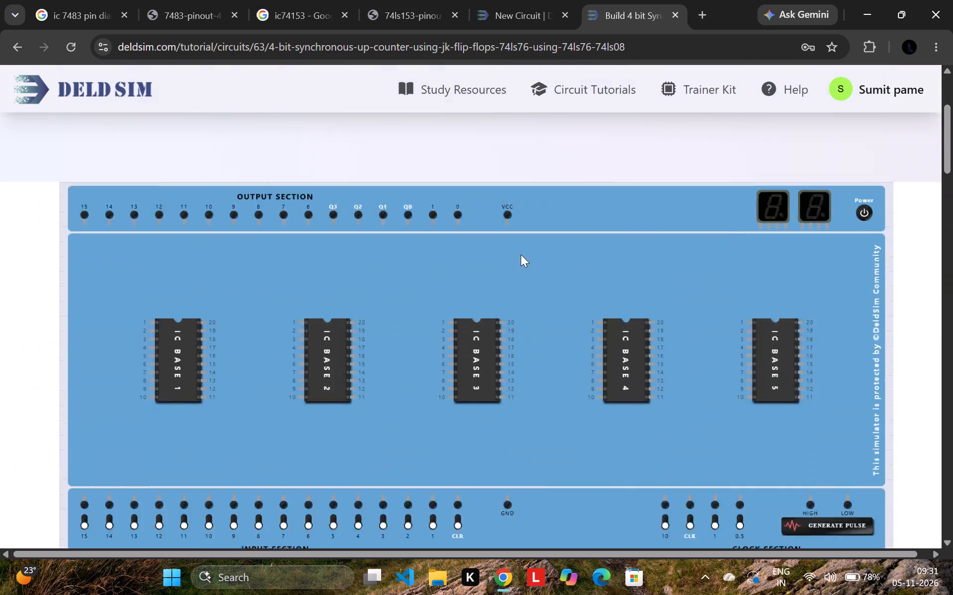
{"action": "scroll", "coordinate": [679, 378], "scroll_direction": "down", "scroll_amount": 5}
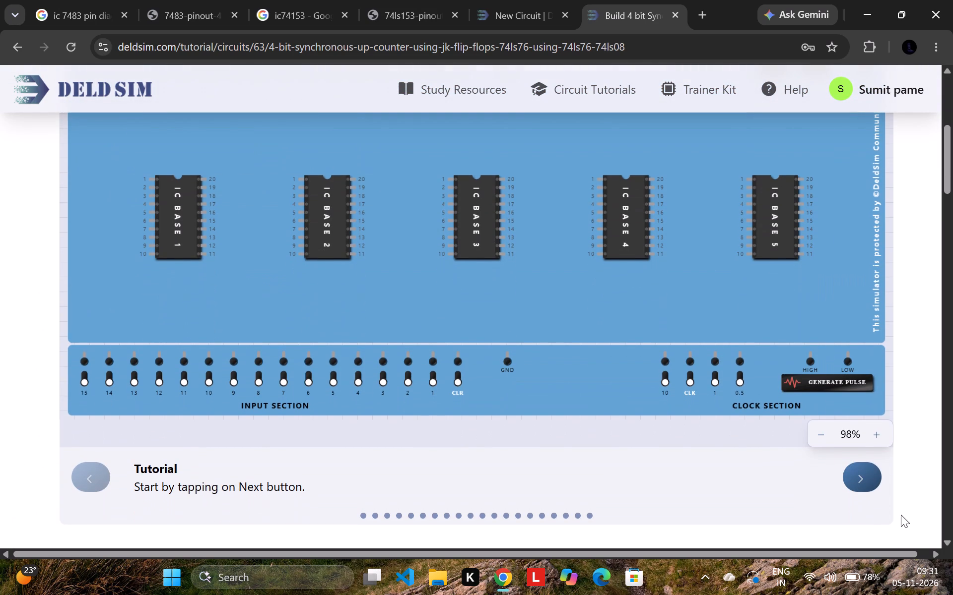
{"action": "triple_click", "coordinate": [863, 471]}
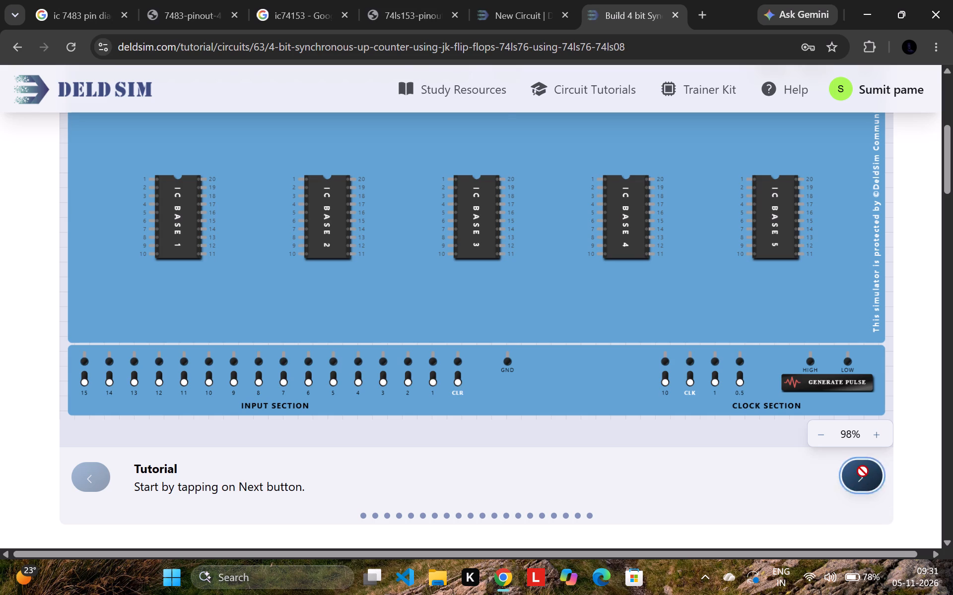
{"action": "key", "text": "space"}
{"action": "key", "text": "space"}
{"action": "key", "text": "space"}
{"action": "key", "text": "space"}
{"action": "key", "text": "space"}
{"action": "key", "text": "space"}
{"action": "key", "text": "space"}
{"action": "key", "text": "space"}
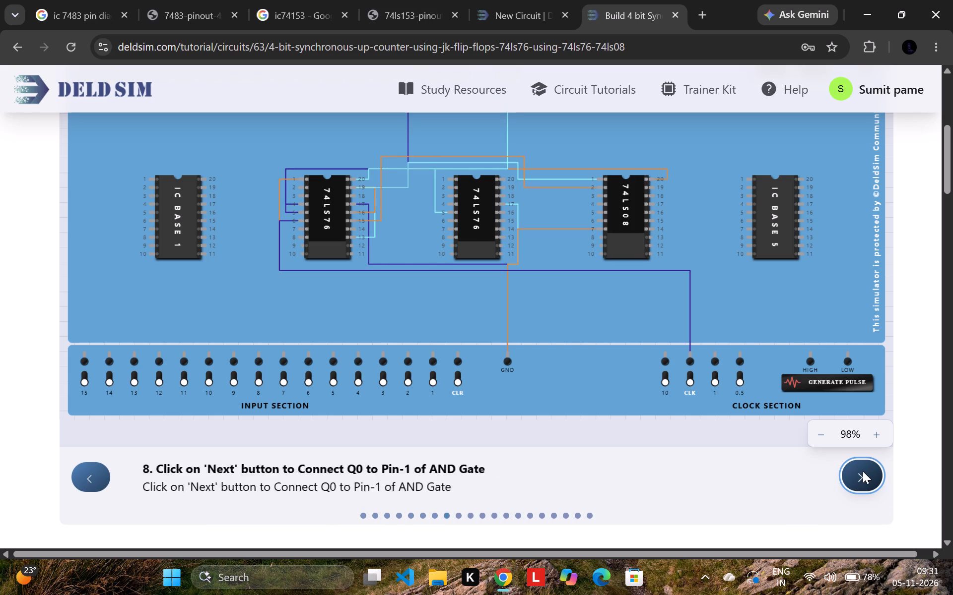
{"action": "key", "text": "space"}
{"action": "key", "text": "space"}
{"action": "key", "text": "space"}
{"action": "key", "text": "space"}
{"action": "key", "text": "space"}
{"action": "key", "text": "space"}
{"action": "key", "text": "space"}
{"action": "key", "text": "space"}
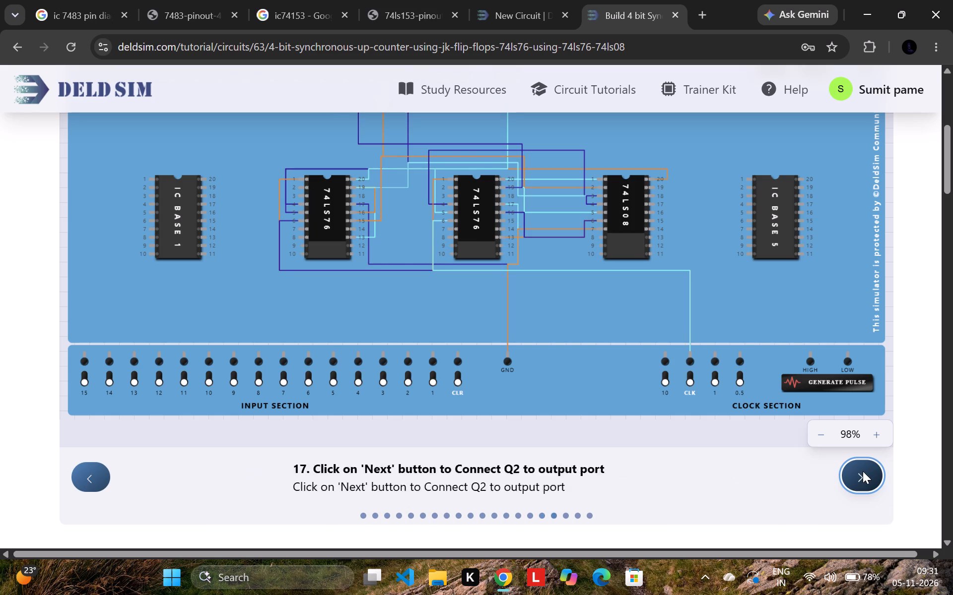
{"action": "key", "text": "space"}
{"action": "key", "text": "space"}
{"action": "key", "text": "space"}
{"action": "key", "text": "space"}
{"action": "key", "text": "space"}
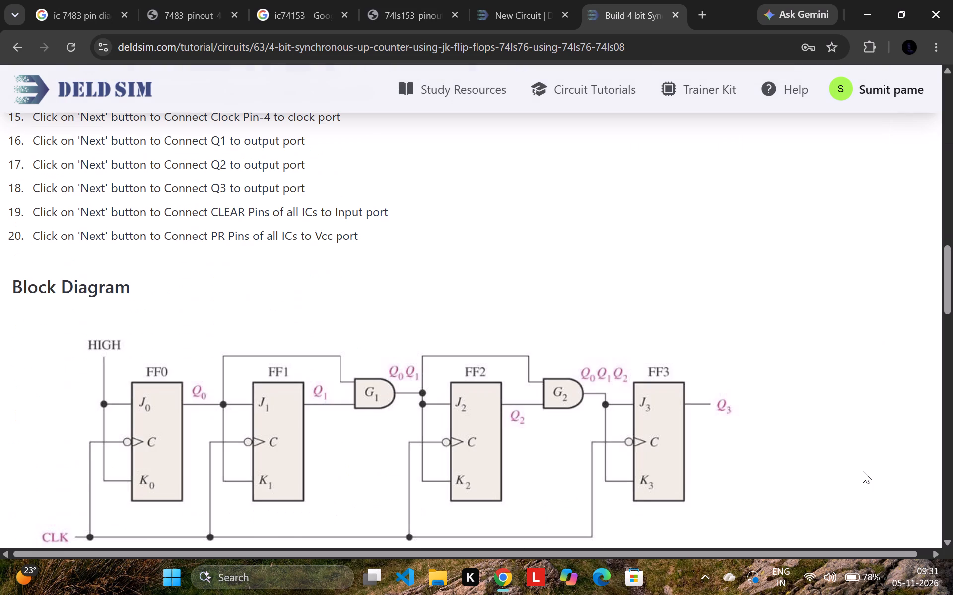
Examine the fully wired tutorial board, trying its CLR input switch and power control.
{"action": "scroll", "coordinate": [863, 471], "scroll_direction": "up", "scroll_amount": 9}
{"action": "scroll", "coordinate": [592, 463], "scroll_direction": "down", "scroll_amount": 1}
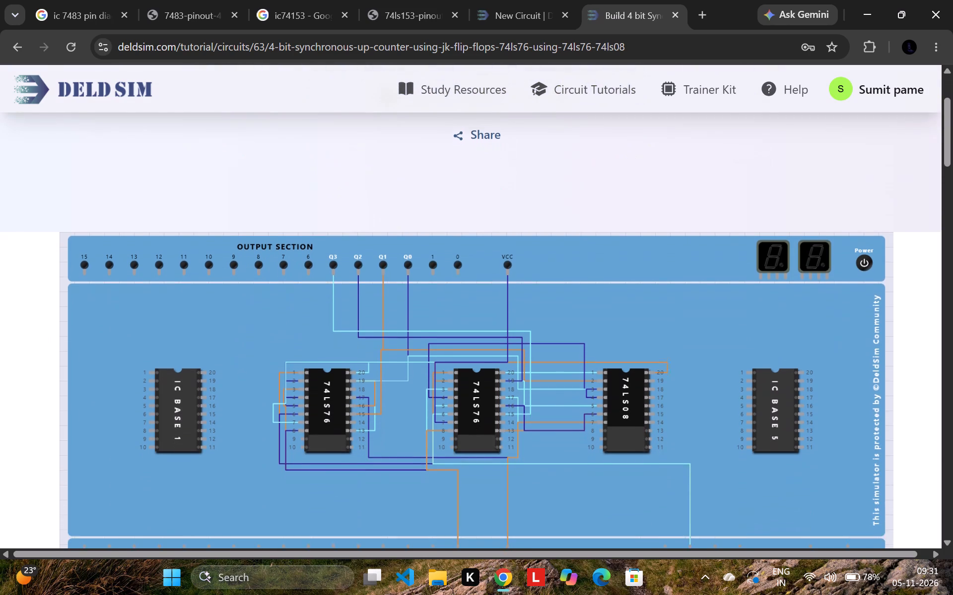
{"action": "scroll", "coordinate": [592, 463], "scroll_direction": "down", "scroll_amount": 2}
{"action": "scroll", "coordinate": [592, 463], "scroll_direction": "up", "scroll_amount": 3}
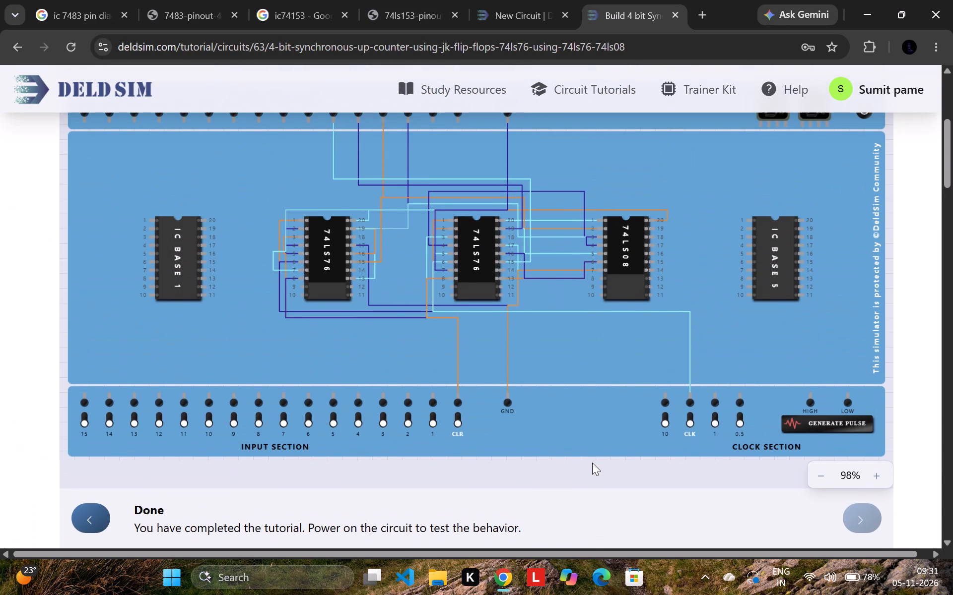
{"action": "scroll", "coordinate": [592, 463], "scroll_direction": "up", "scroll_amount": 1}
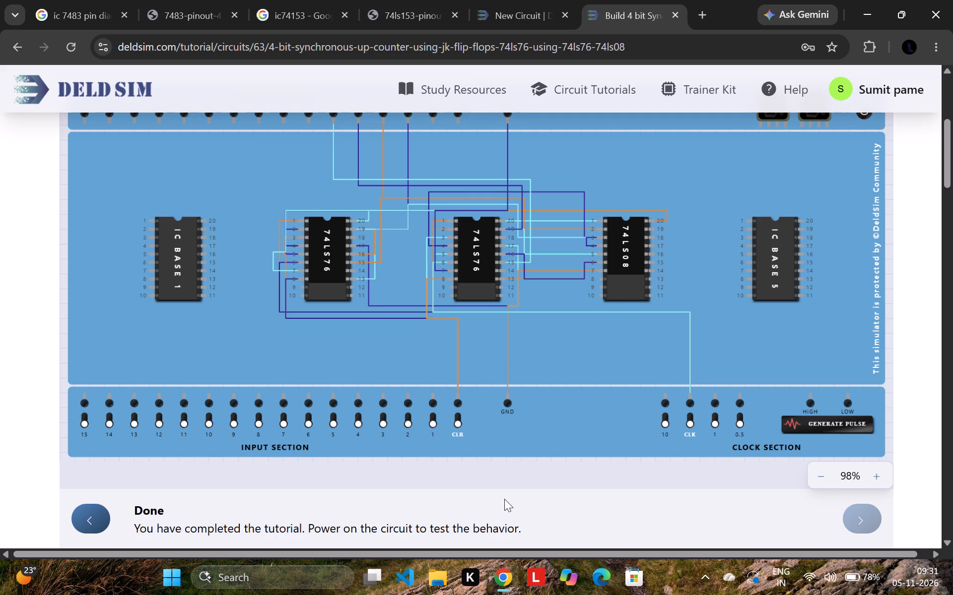
{"action": "scroll", "coordinate": [504, 499], "scroll_direction": "right", "scroll_amount": 1}
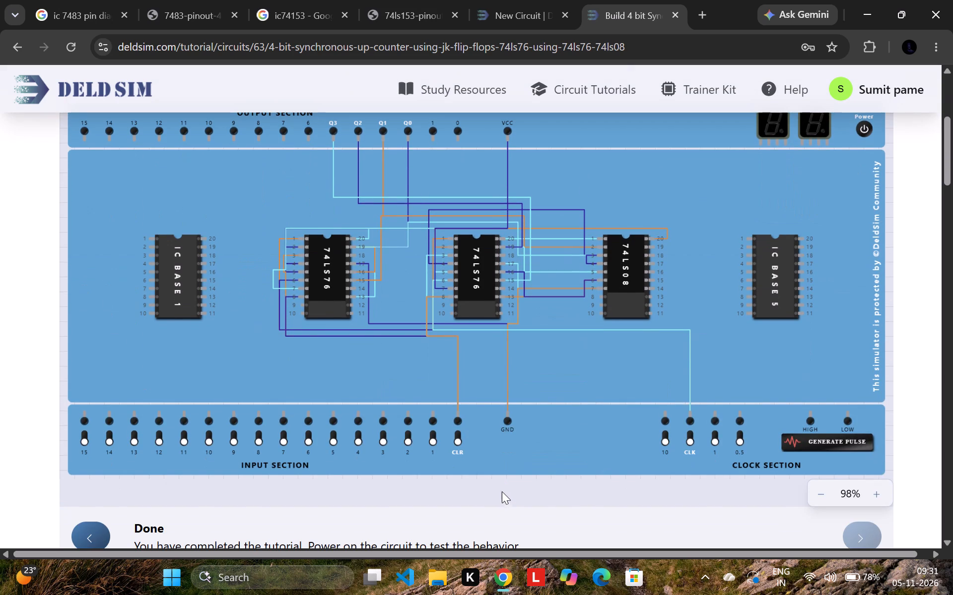
{"action": "left_click", "coordinate": [455, 443]}
{"action": "left_click", "coordinate": [455, 443]}
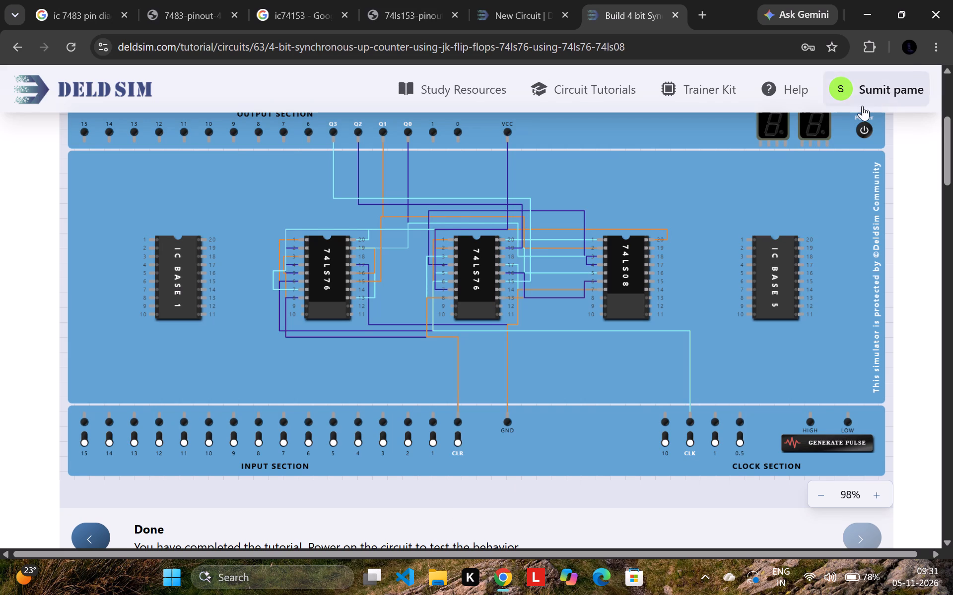
{"action": "left_click", "coordinate": [861, 139]}
{"action": "scroll", "coordinate": [620, 233], "scroll_direction": "up", "scroll_amount": 1}
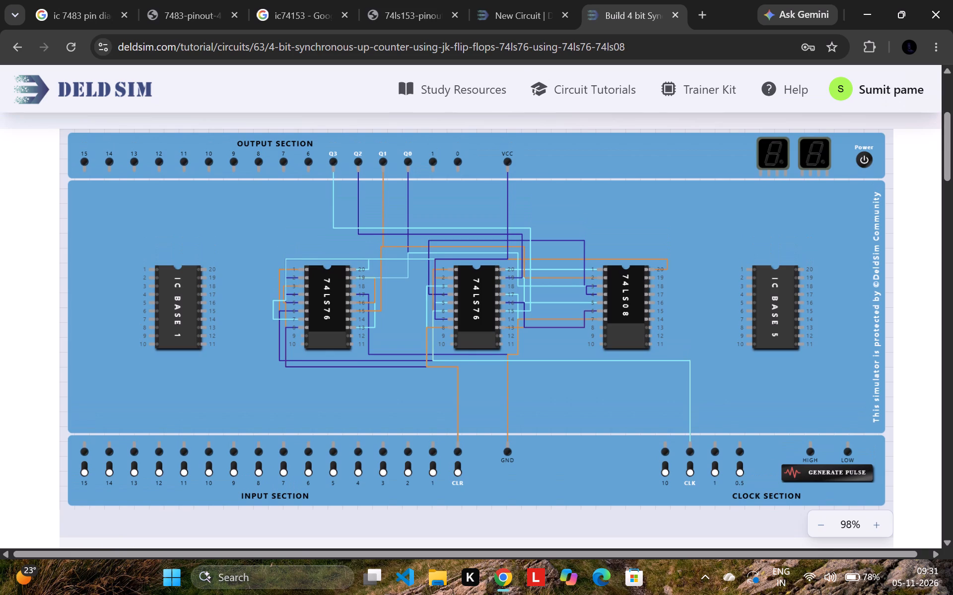
Return to the simulator tab and create a new blank circuit from the circuit dashboard.
{"action": "left_click", "coordinate": [548, 12]}
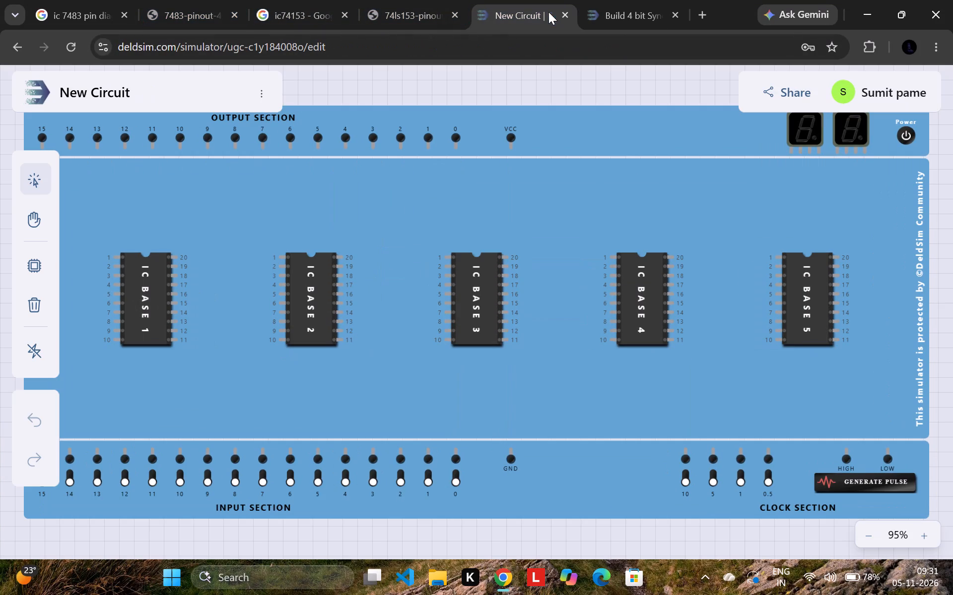
{"action": "left_click", "coordinate": [539, 0]}
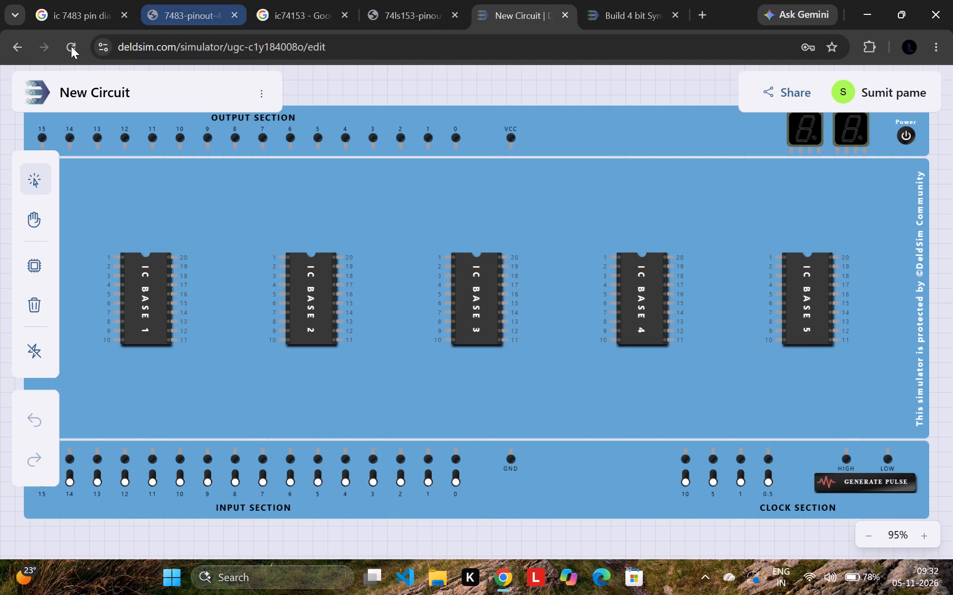
{"action": "left_click", "coordinate": [31, 93]}
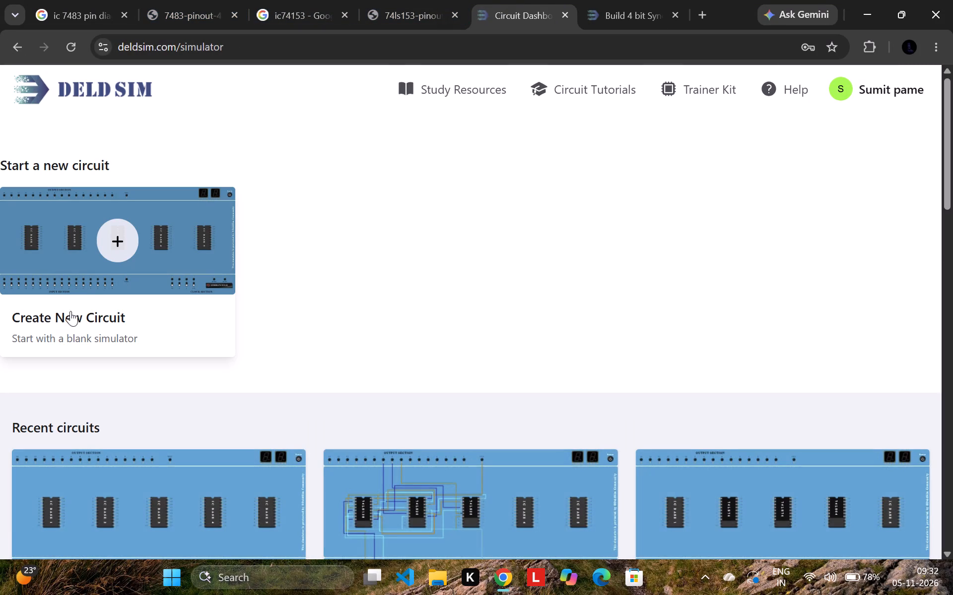
{"action": "left_click", "coordinate": [115, 258]}
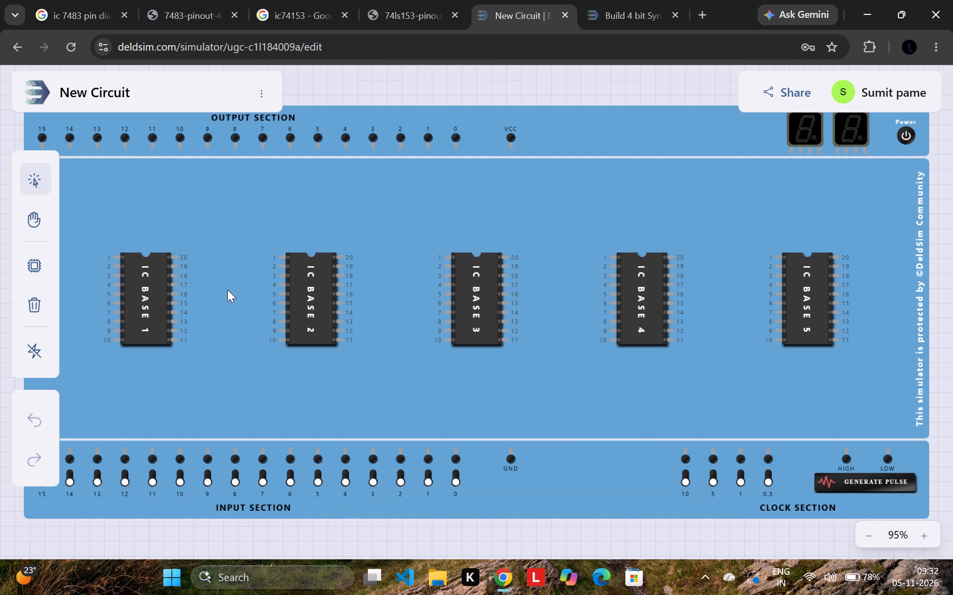
Add a 74LS76 dual JK flip-flop to IC base 2.
{"action": "left_click", "coordinate": [31, 248]}
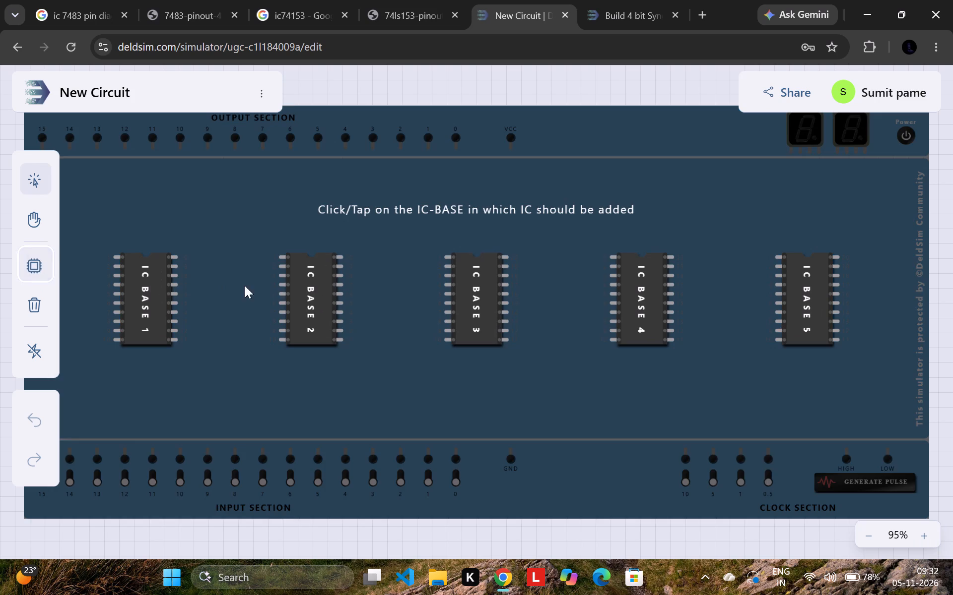
{"action": "left_click", "coordinate": [324, 307]}
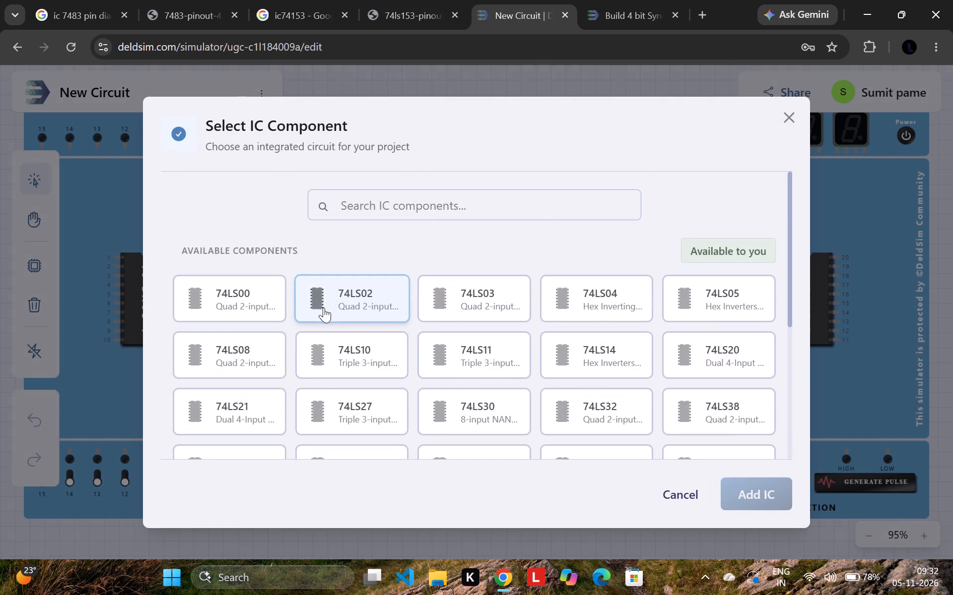
{"action": "scroll", "coordinate": [617, 387], "scroll_direction": "down", "scroll_amount": 2}
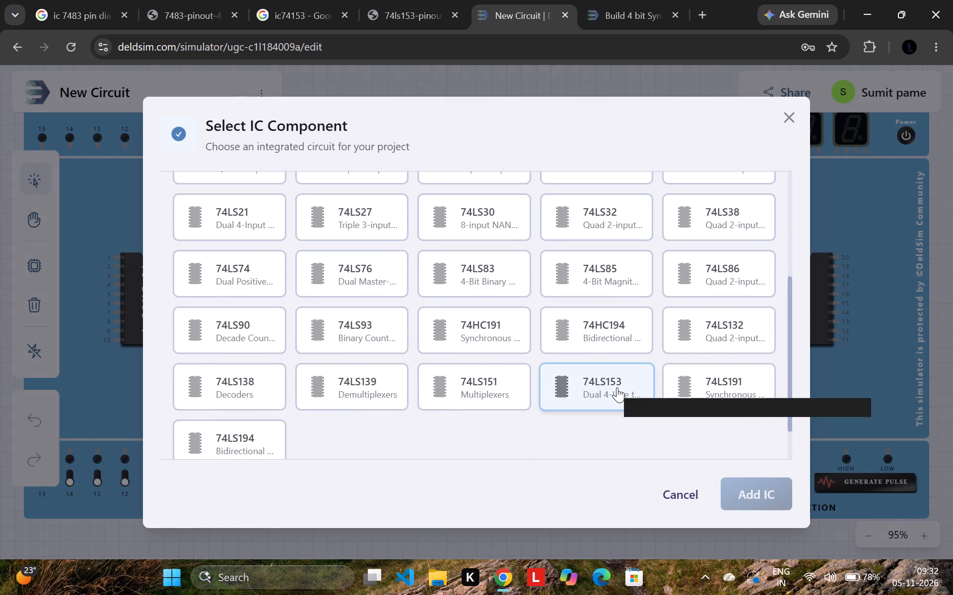
{"action": "left_click", "coordinate": [334, 261]}
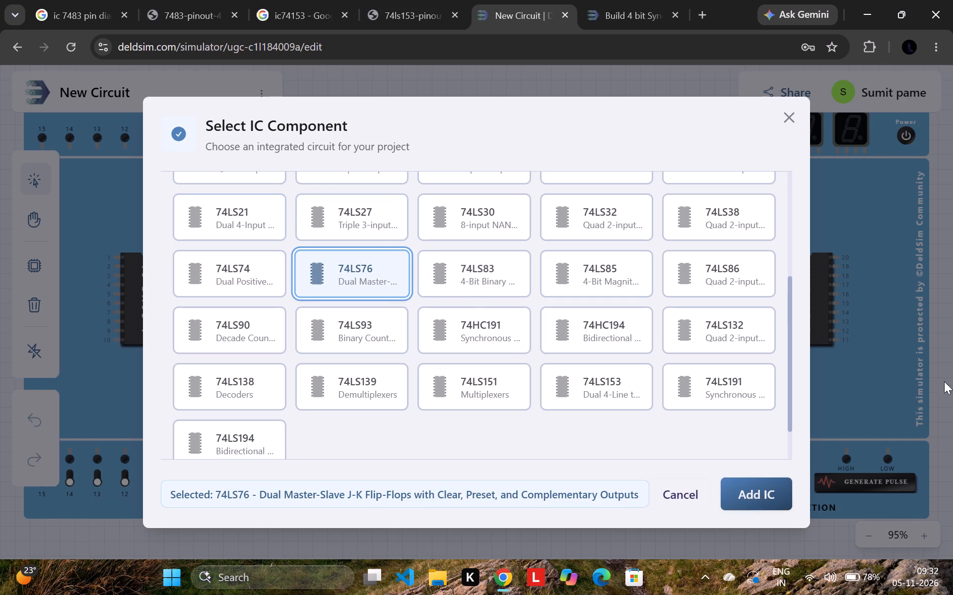
{"action": "left_click", "coordinate": [771, 492]}
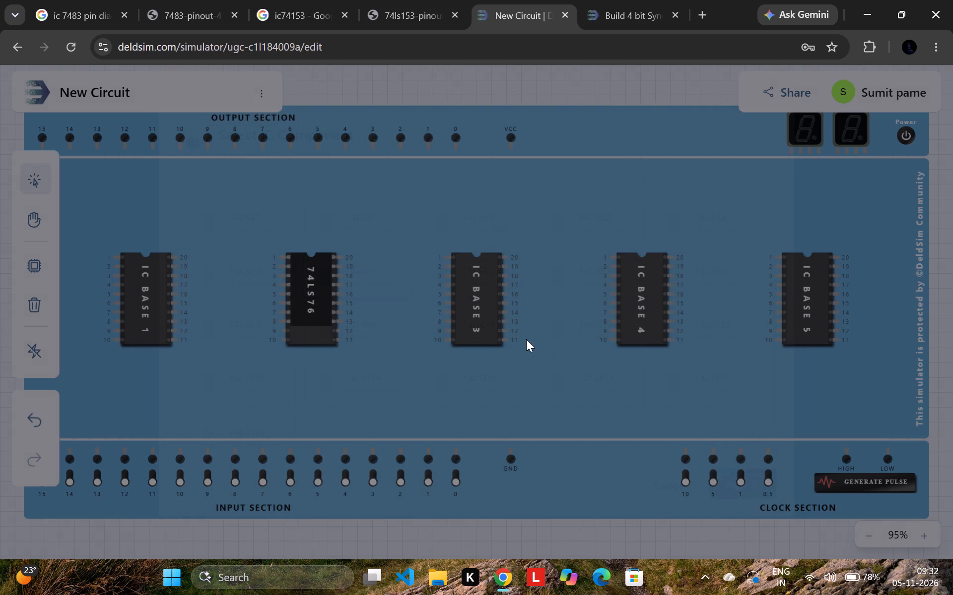
Add a second 74LS76 dual JK flip-flop to IC base 3.
{"action": "left_click", "coordinate": [36, 271]}
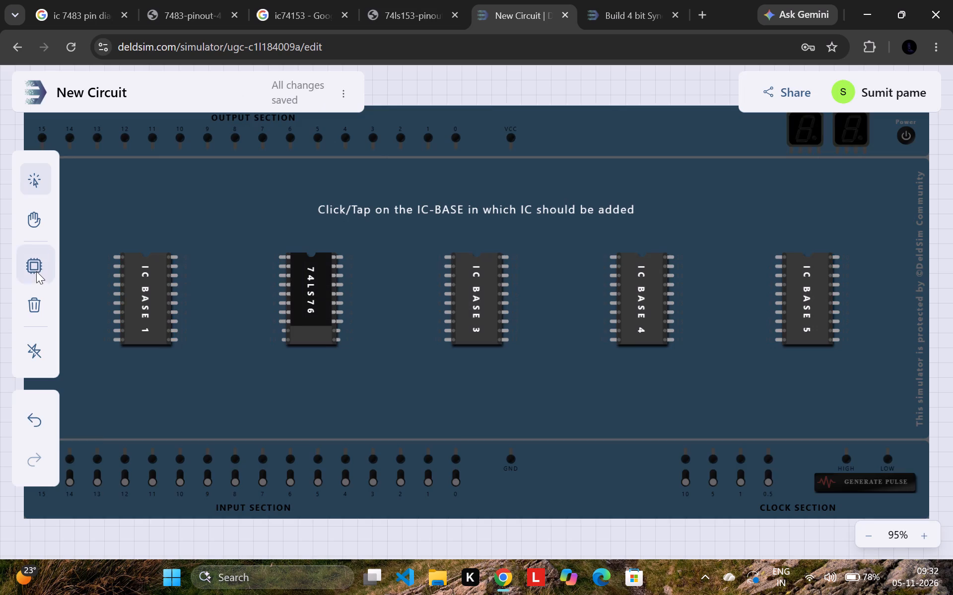
{"action": "left_click", "coordinate": [486, 310]}
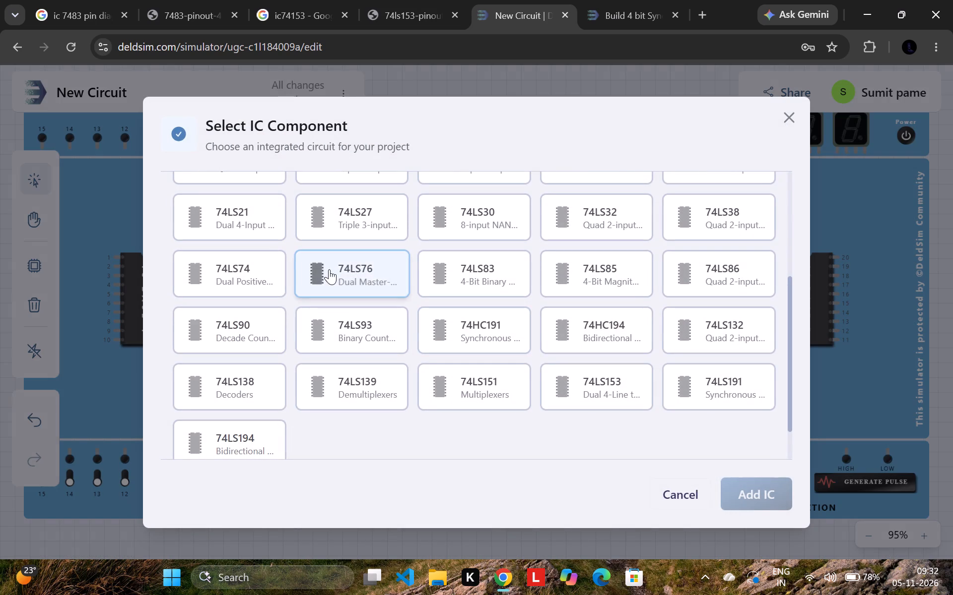
{"action": "left_click", "coordinate": [329, 269]}
{"action": "left_click", "coordinate": [776, 503]}
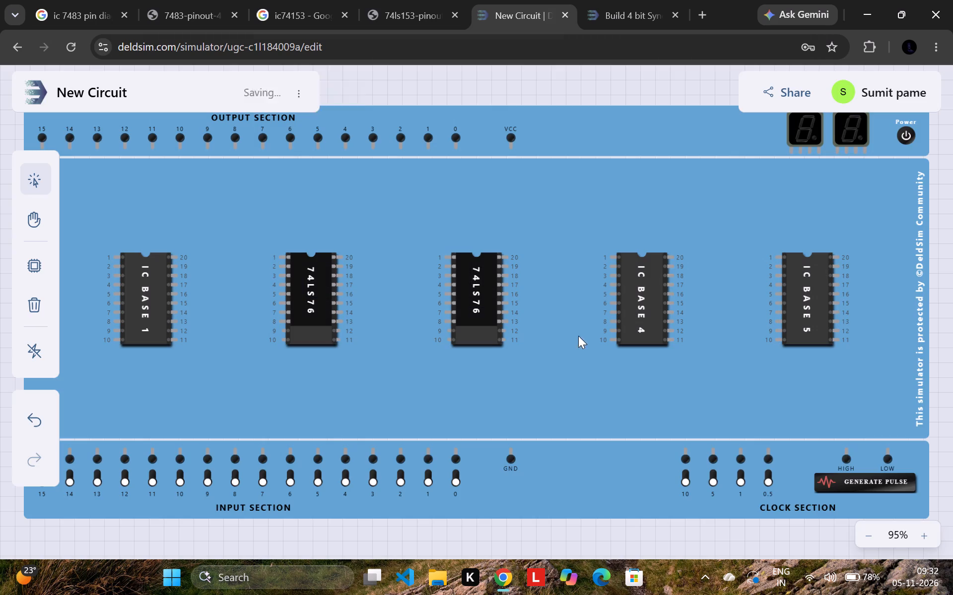
Add a 74LS08 quad 2-input AND gate to IC base 4.
{"action": "left_click", "coordinate": [28, 277]}
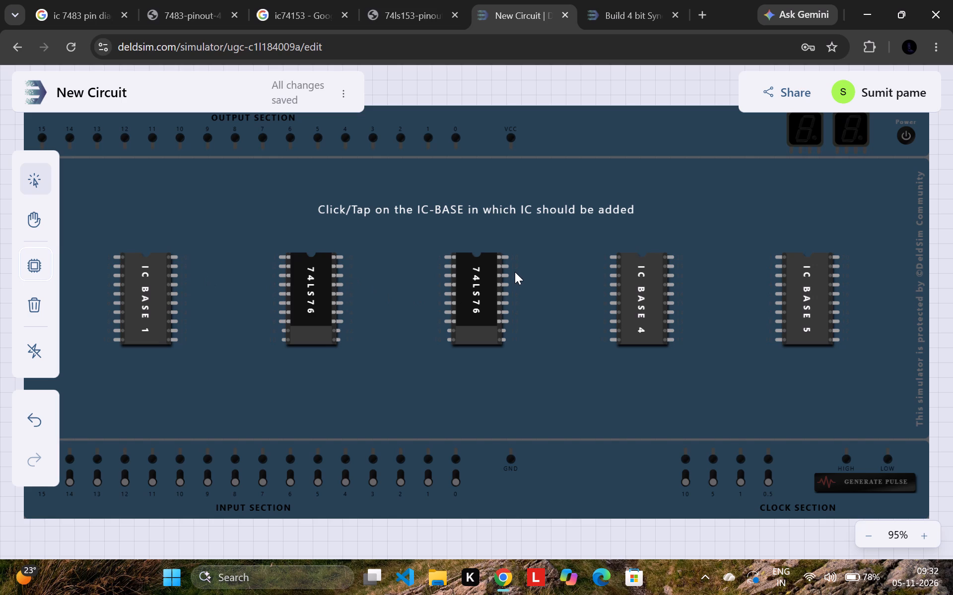
{"action": "left_click", "coordinate": [40, 263]}
{"action": "left_click", "coordinate": [660, 280]}
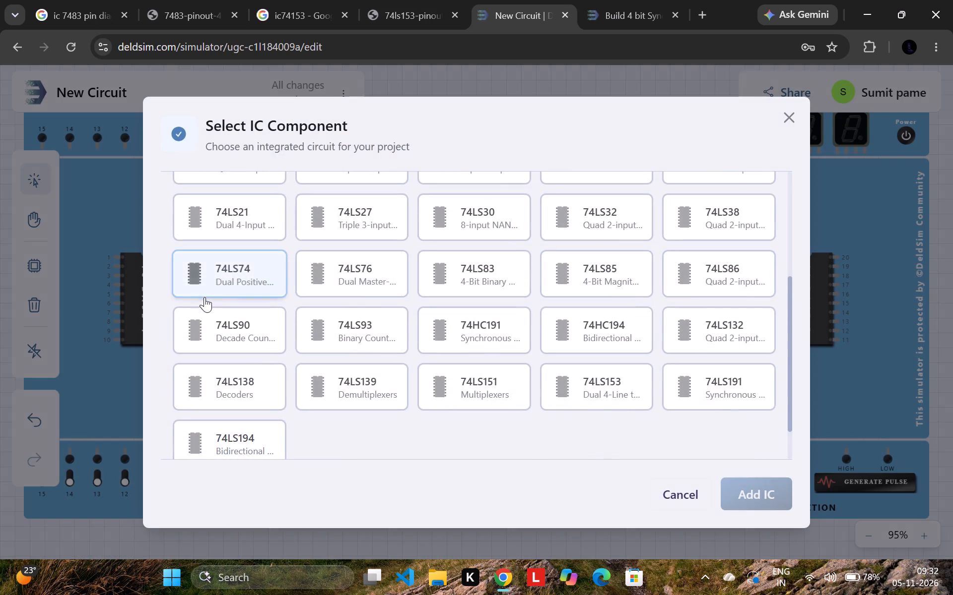
{"action": "scroll", "coordinate": [320, 302], "scroll_direction": "up", "scroll_amount": 3}
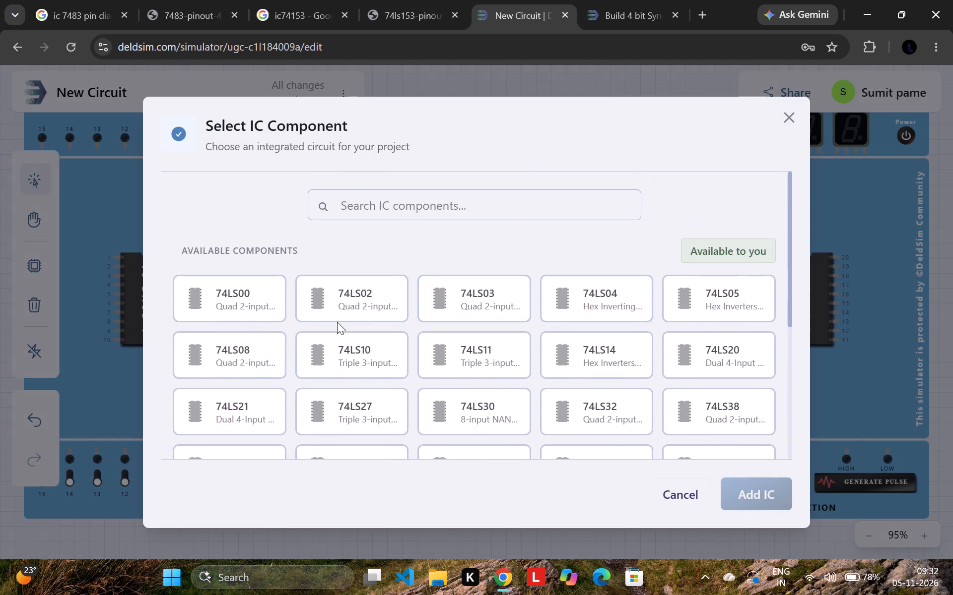
{"action": "left_click", "coordinate": [227, 356]}
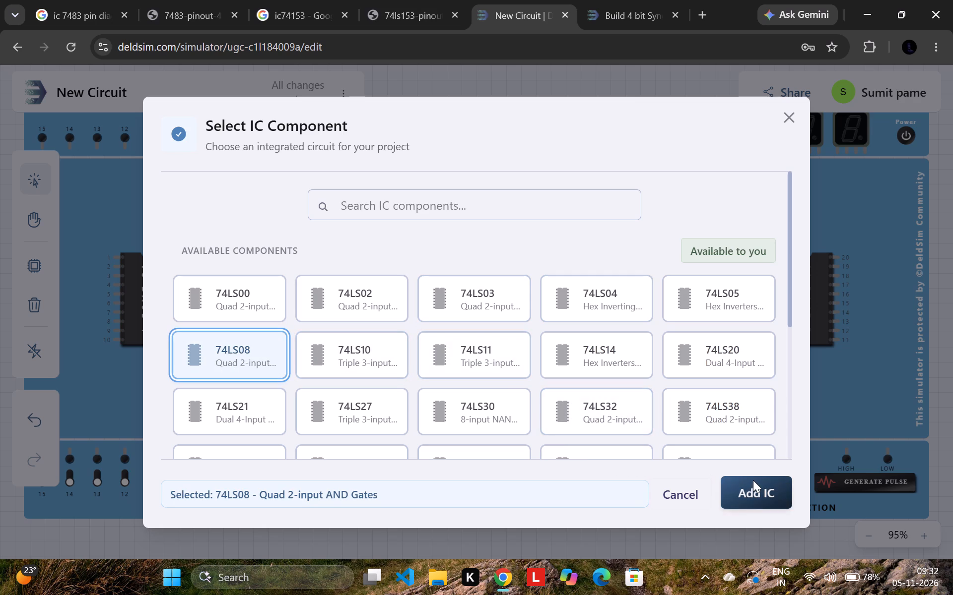
{"action": "left_click", "coordinate": [753, 480]}
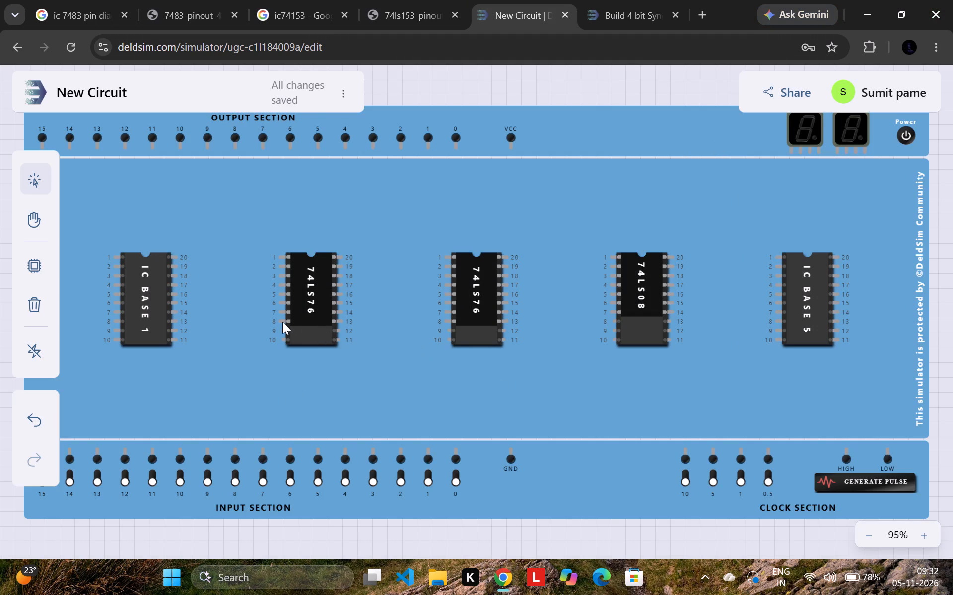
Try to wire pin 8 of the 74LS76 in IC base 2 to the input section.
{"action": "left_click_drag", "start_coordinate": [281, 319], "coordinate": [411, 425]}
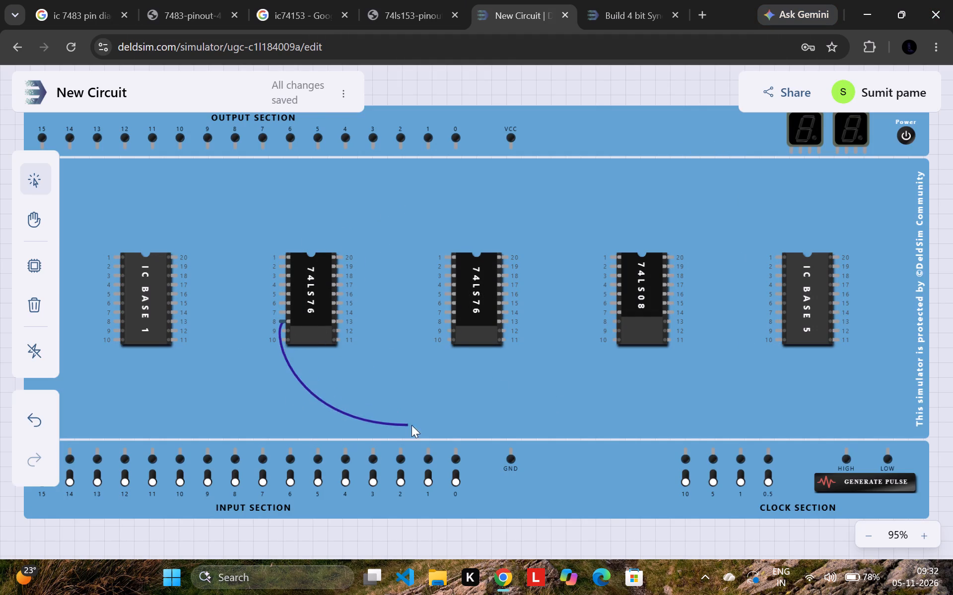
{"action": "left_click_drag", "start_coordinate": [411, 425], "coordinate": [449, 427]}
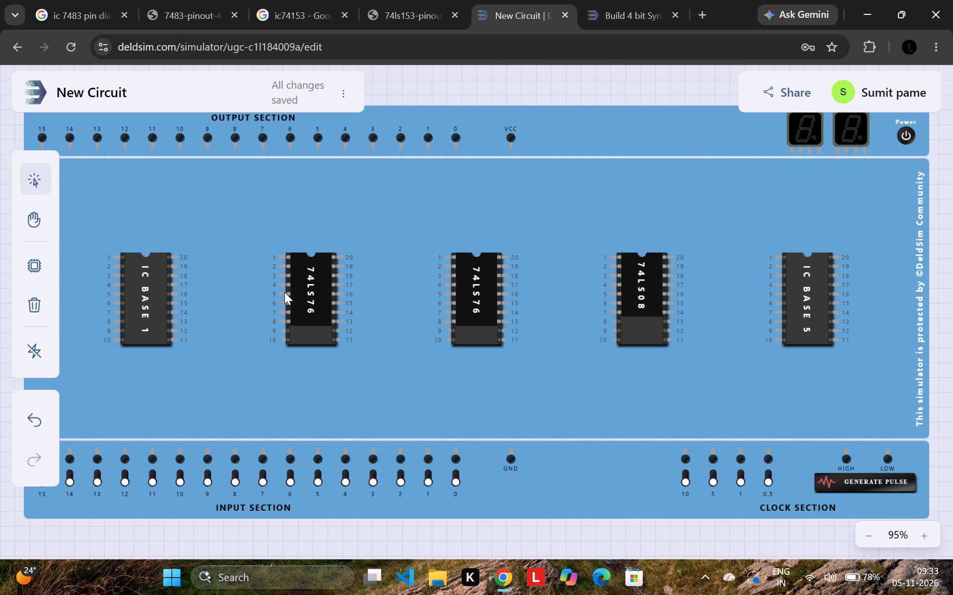
Connect pin 5 of the 74LS76 in IC base 2 to VCC.
{"action": "left_click_drag", "start_coordinate": [282, 294], "coordinate": [511, 145]}
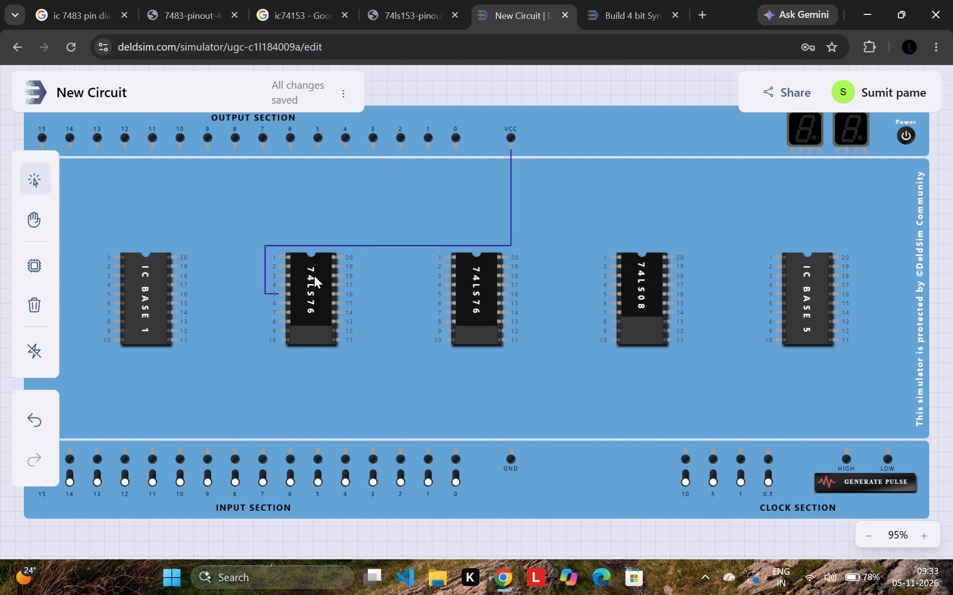
{"action": "left_click_drag", "start_coordinate": [344, 284], "coordinate": [344, 285]}
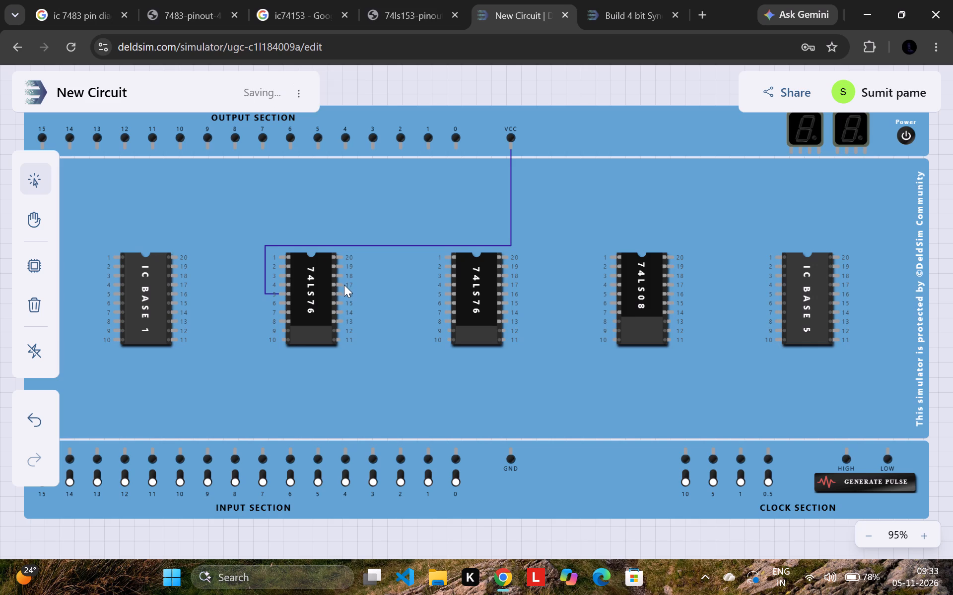
Connect pin 17 of the 74LS76 in IC base 2 to GND.
{"action": "left_click_drag", "start_coordinate": [344, 285], "coordinate": [506, 458]}
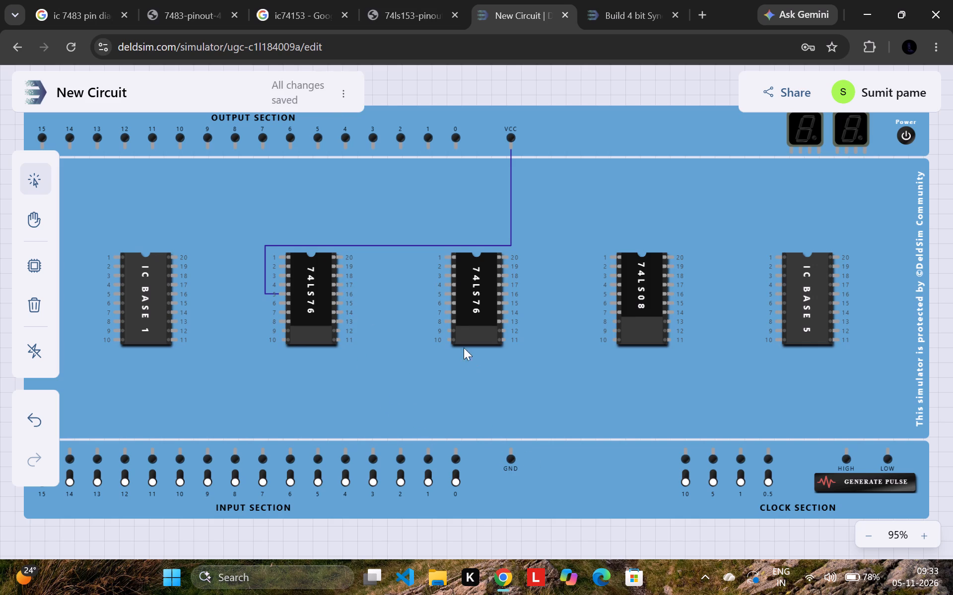
{"action": "left_click_drag", "start_coordinate": [339, 281], "coordinate": [514, 454]}
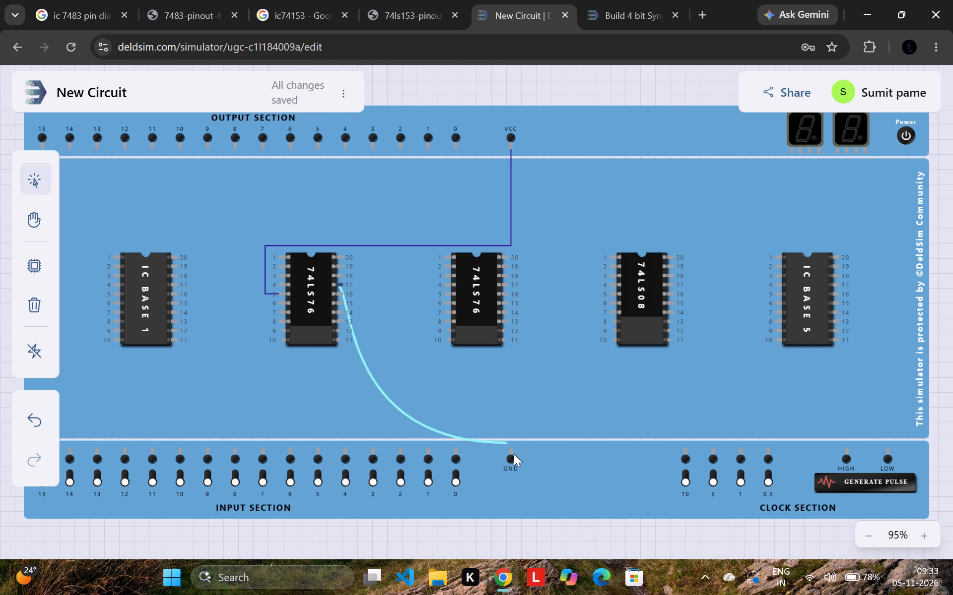
{"action": "left_click_drag", "start_coordinate": [514, 454], "coordinate": [515, 455]}
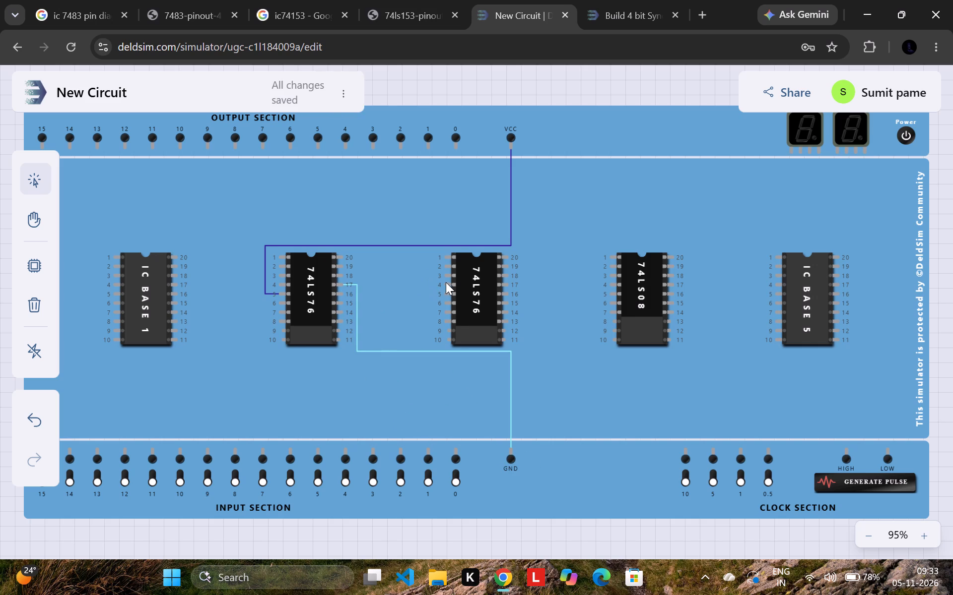
Connect pin 5 of the 74LS76 in IC base 3 and pin 20 of the 74LS08 in IC base 4 to VCC.
{"action": "left_click_drag", "start_coordinate": [447, 293], "coordinate": [523, 433]}
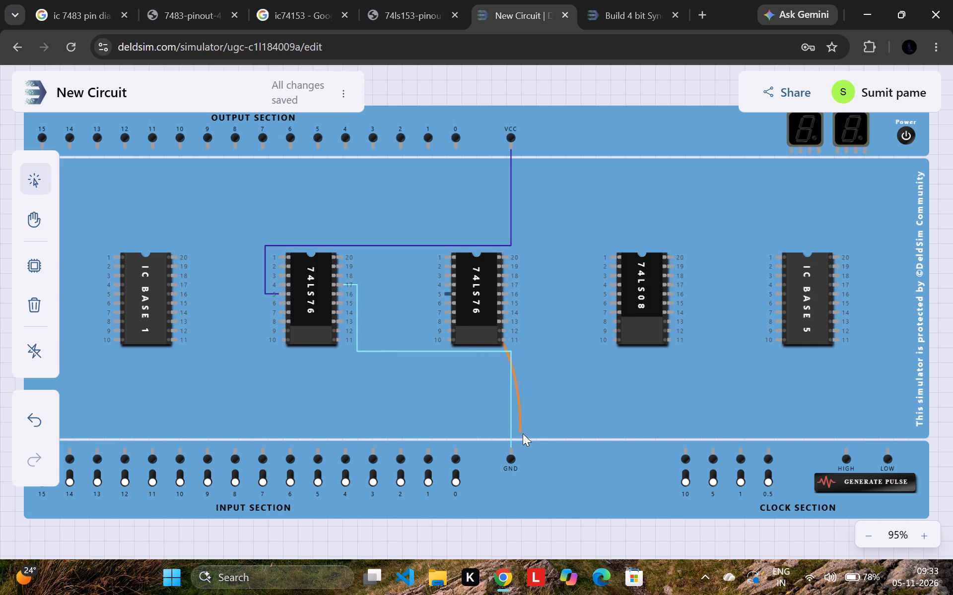
{"action": "left_click_drag", "start_coordinate": [523, 433], "coordinate": [513, 449]}
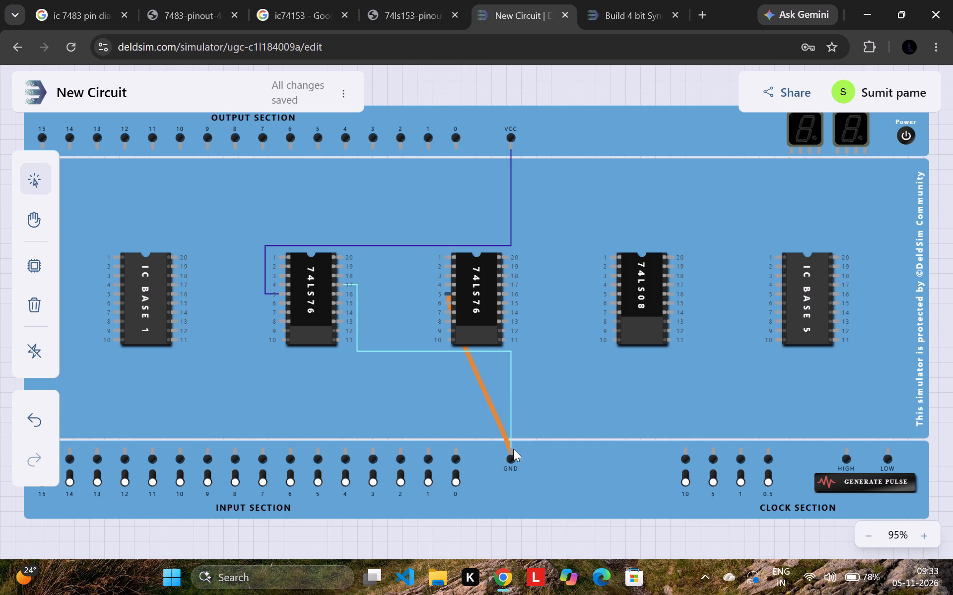
{"action": "left_click_drag", "start_coordinate": [513, 449], "coordinate": [512, 151]}
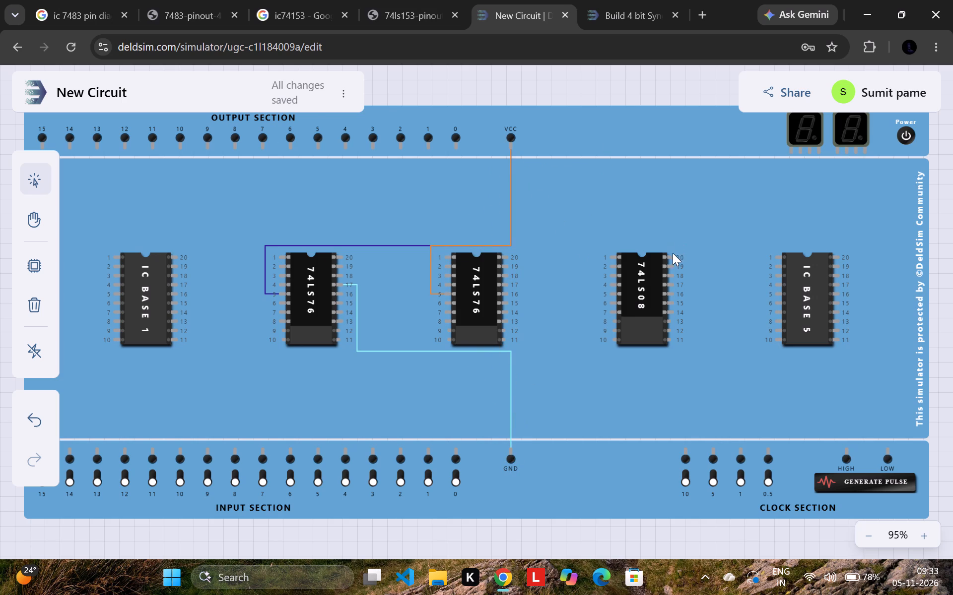
{"action": "left_click_drag", "start_coordinate": [672, 254], "coordinate": [510, 145]}
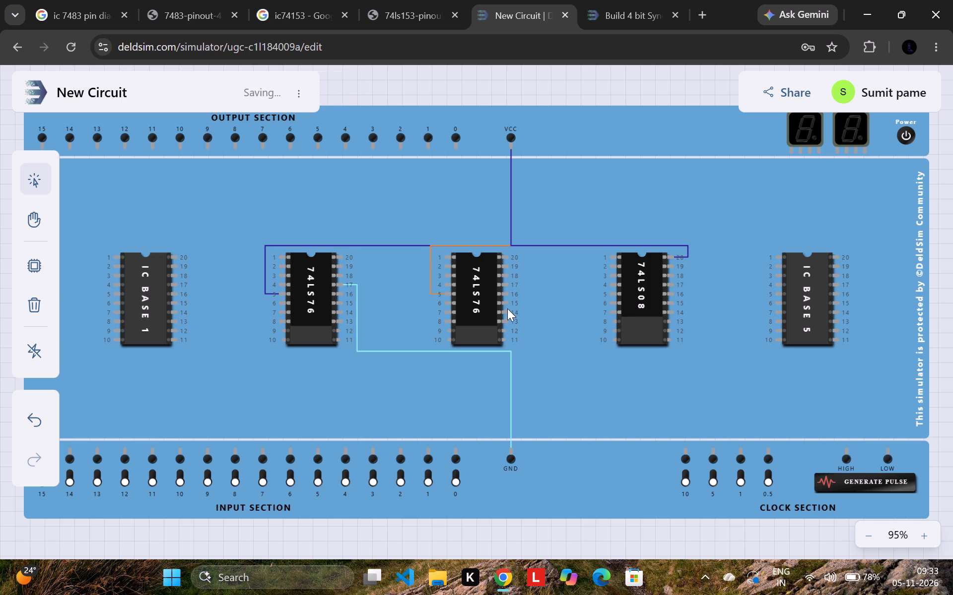
Connect pin 17 of the 74LS76 in IC base 3 and pin 7 of the 74LS08 in IC base 4 to GND.
{"action": "left_click_drag", "start_coordinate": [506, 285], "coordinate": [520, 454]}
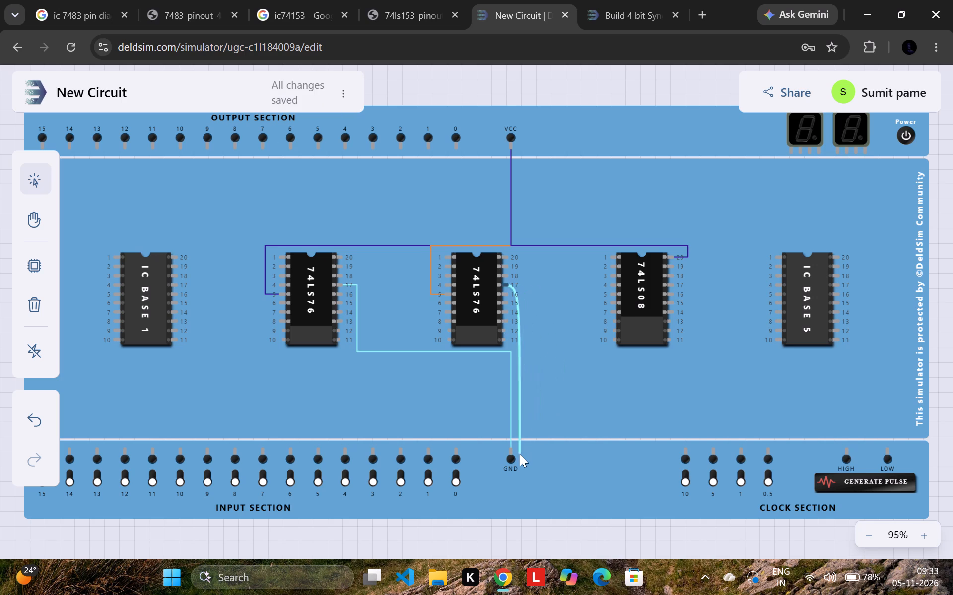
{"action": "left_click_drag", "start_coordinate": [520, 454], "coordinate": [513, 453]}
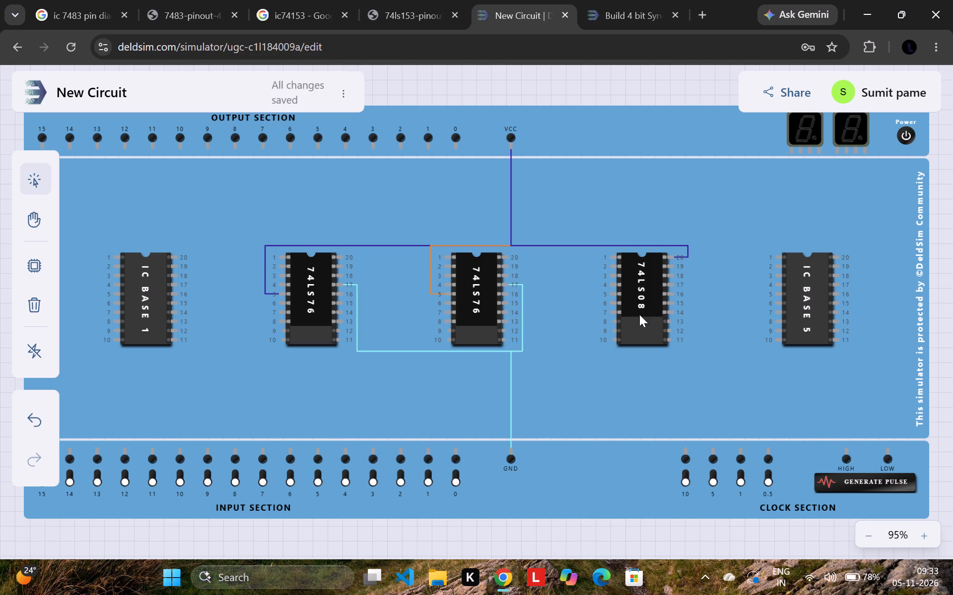
{"action": "left_click_drag", "start_coordinate": [612, 310], "coordinate": [555, 397]}
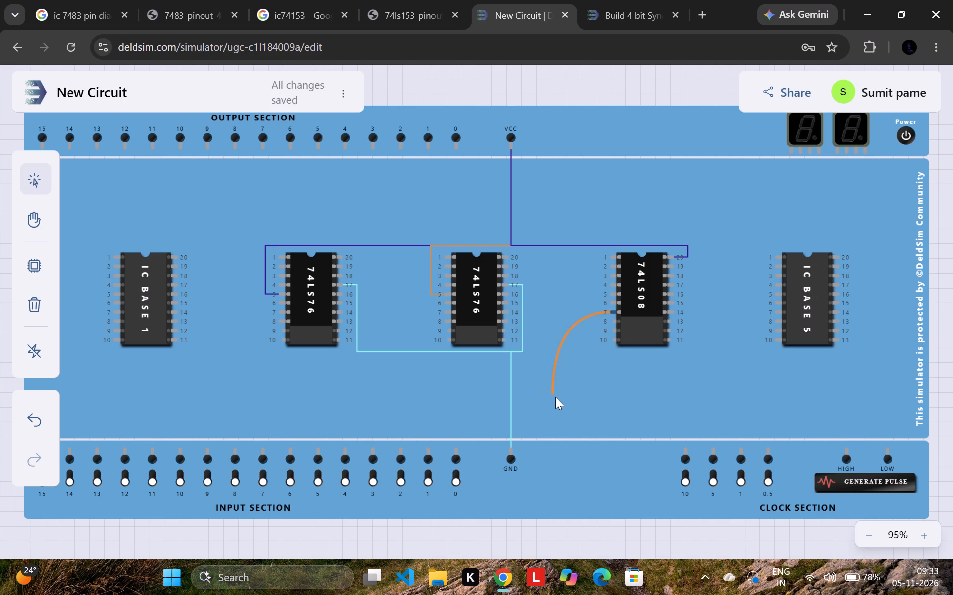
{"action": "left_click_drag", "start_coordinate": [555, 397], "coordinate": [514, 455]}
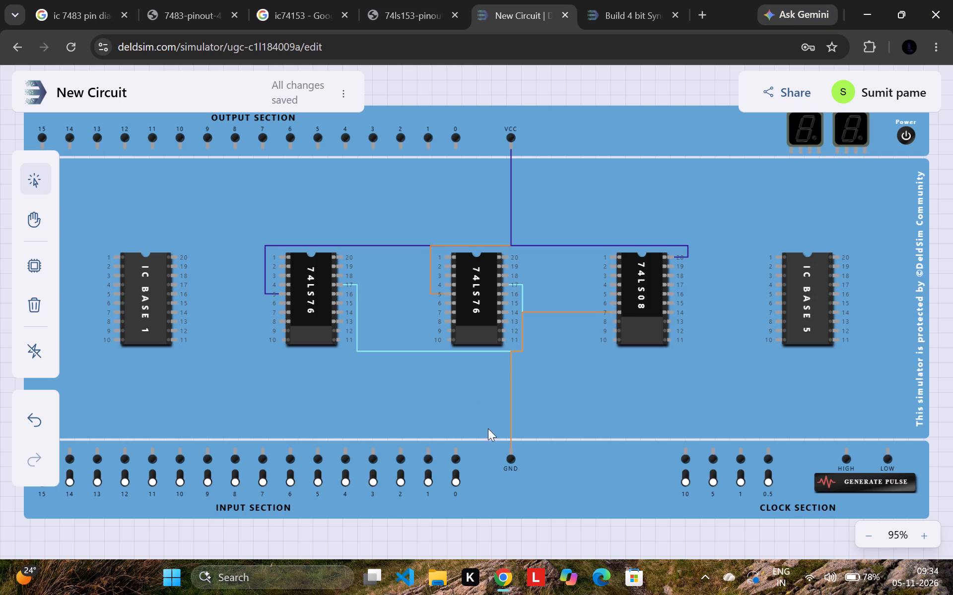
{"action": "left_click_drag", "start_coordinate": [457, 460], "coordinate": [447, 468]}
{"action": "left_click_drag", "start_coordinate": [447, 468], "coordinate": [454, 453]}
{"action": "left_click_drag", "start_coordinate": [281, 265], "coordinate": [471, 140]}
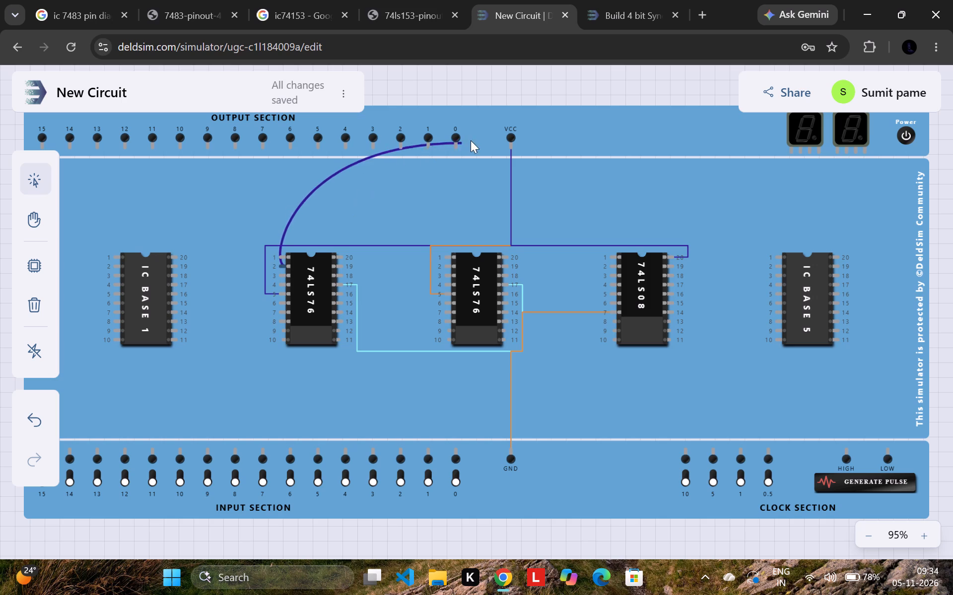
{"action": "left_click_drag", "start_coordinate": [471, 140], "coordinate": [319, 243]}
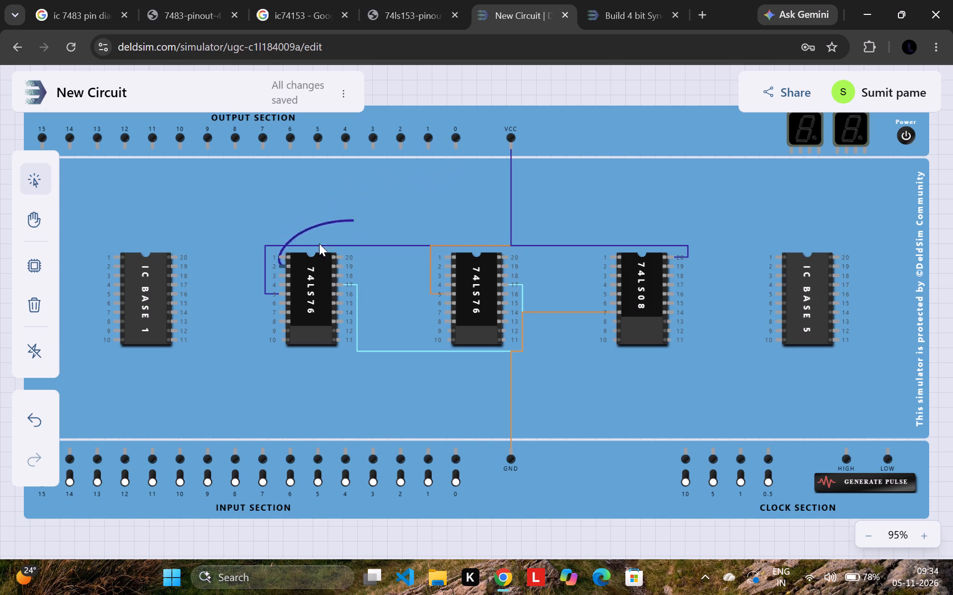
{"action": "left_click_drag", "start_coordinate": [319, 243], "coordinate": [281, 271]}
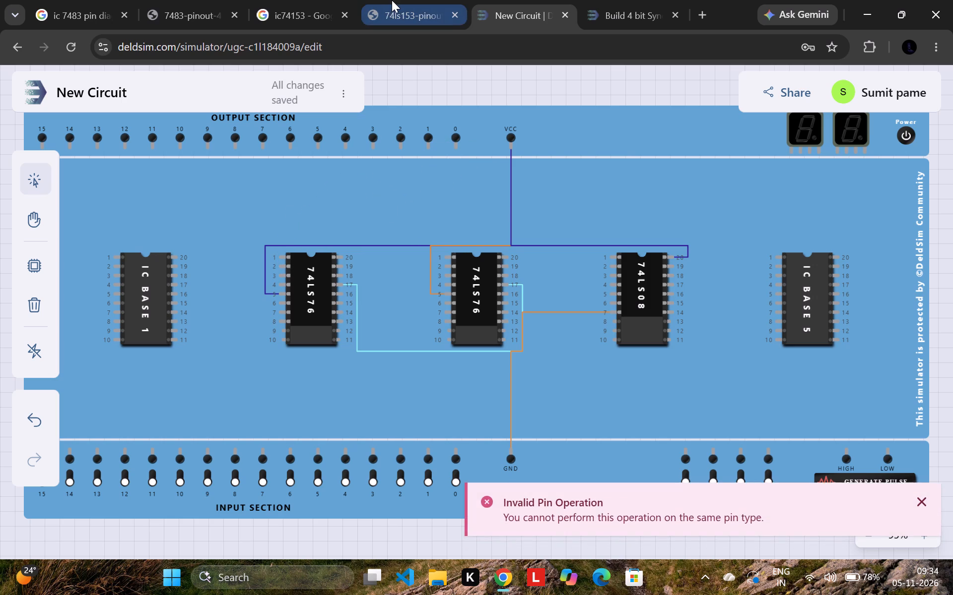
Close the 7483 and 74153 search and pinout pages, keeping the circuit and the counter tutorial open.
{"action": "left_click", "coordinate": [392, 0]}
{"action": "left_click", "coordinate": [454, 15]}
{"action": "left_click", "coordinate": [343, 14]}
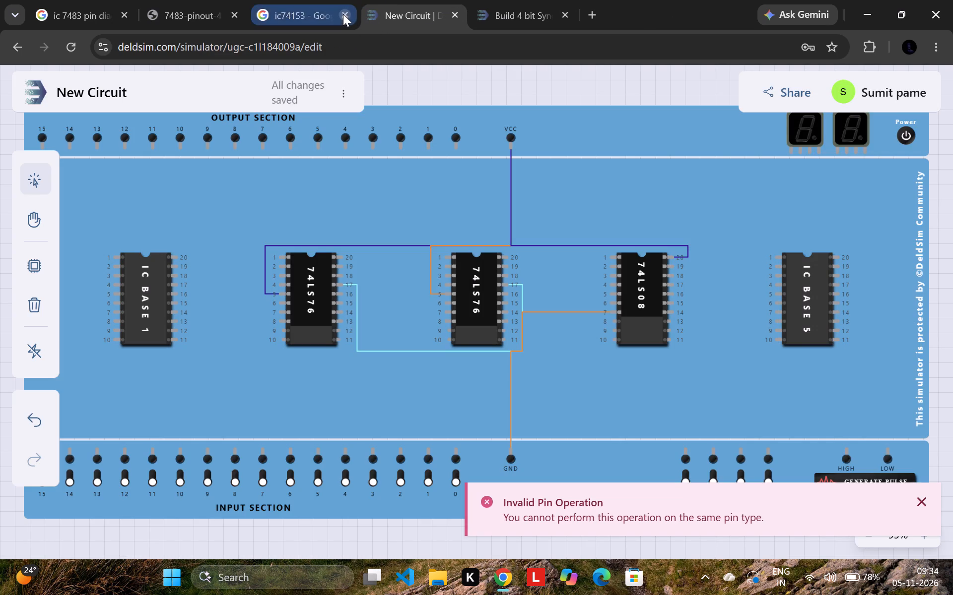
{"action": "left_click", "coordinate": [234, 15]}
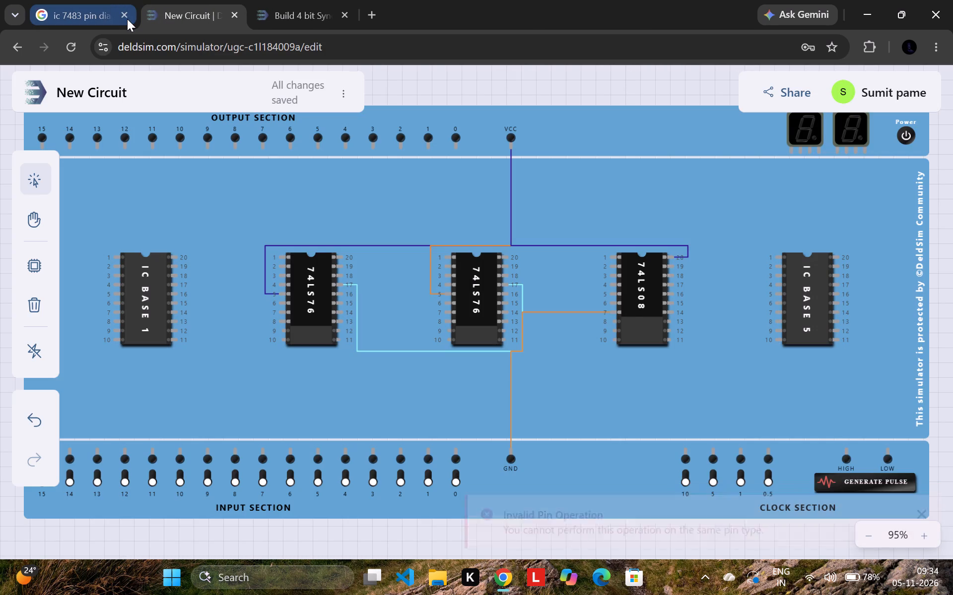
{"action": "left_click", "coordinate": [131, 13]}
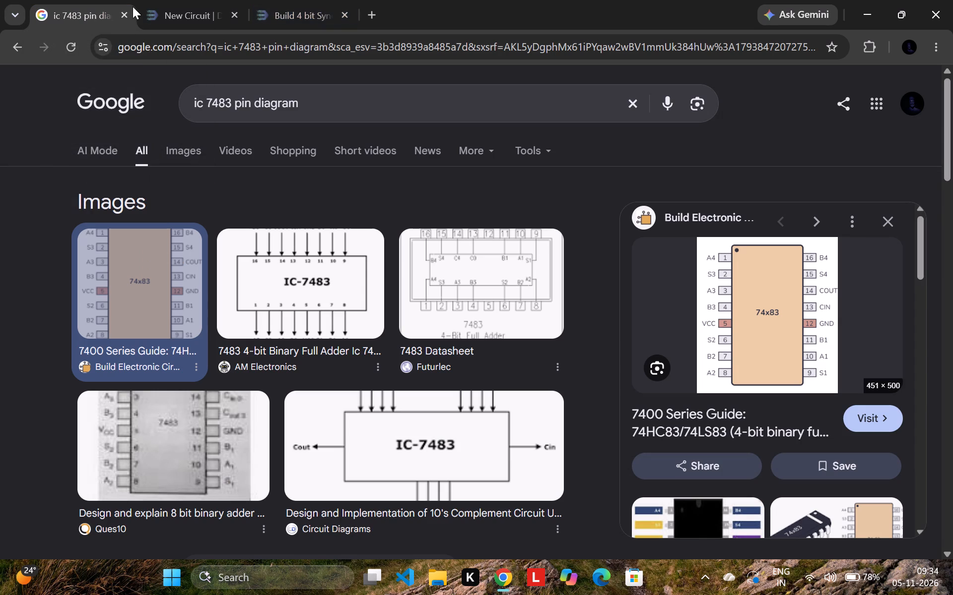
{"action": "left_click", "coordinate": [125, 14]}
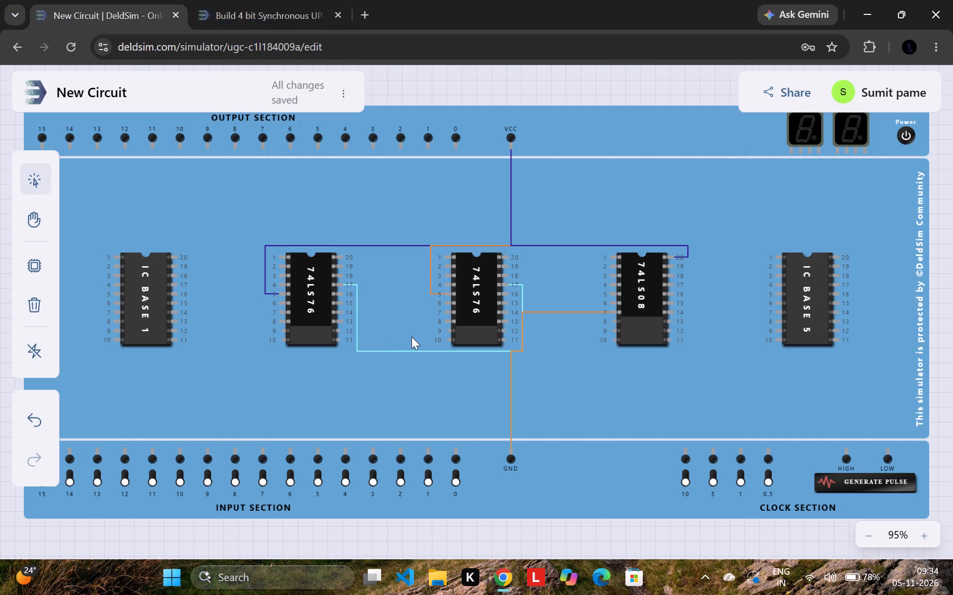
Rewind the 4-bit synchronous up counter tutorial to the stage showing only the ICs' VCC and GND wiring.
{"action": "left_click", "coordinate": [304, 0]}
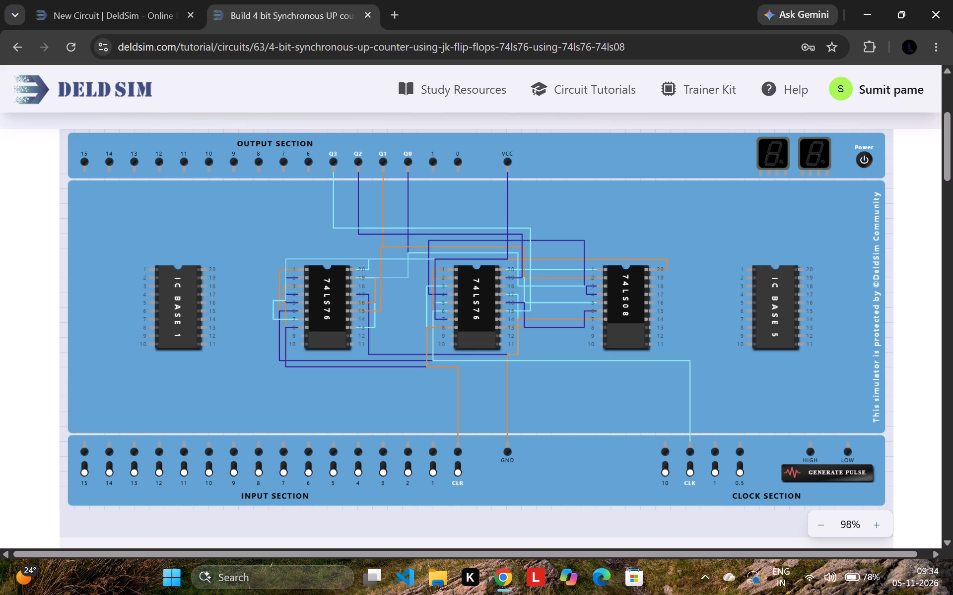
{"action": "scroll", "coordinate": [538, 351], "scroll_direction": "down", "scroll_amount": 2}
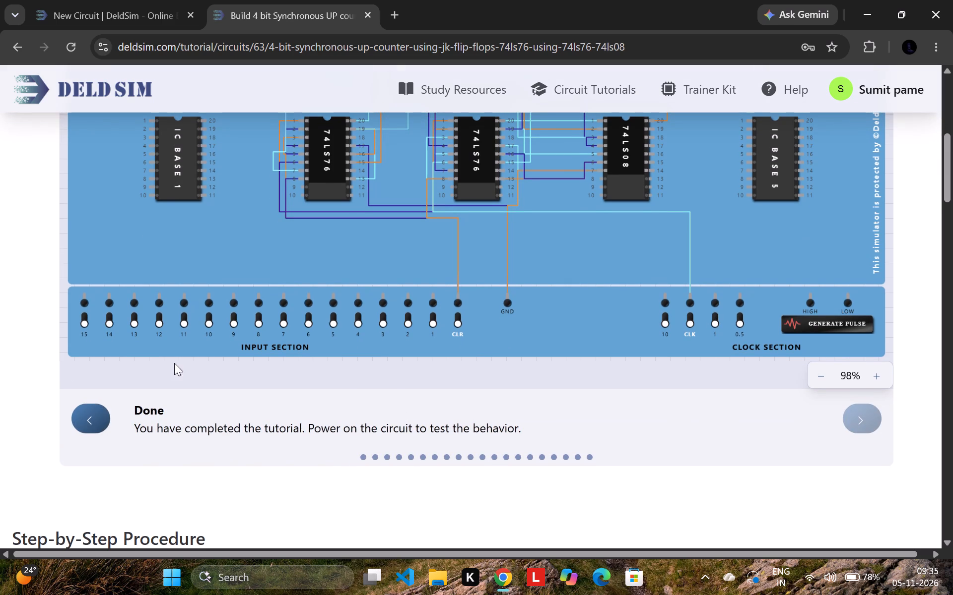
{"action": "left_click", "coordinate": [89, 407]}
{"action": "triple_click", "coordinate": [89, 408]}
{"action": "triple_click", "coordinate": [88, 410]}
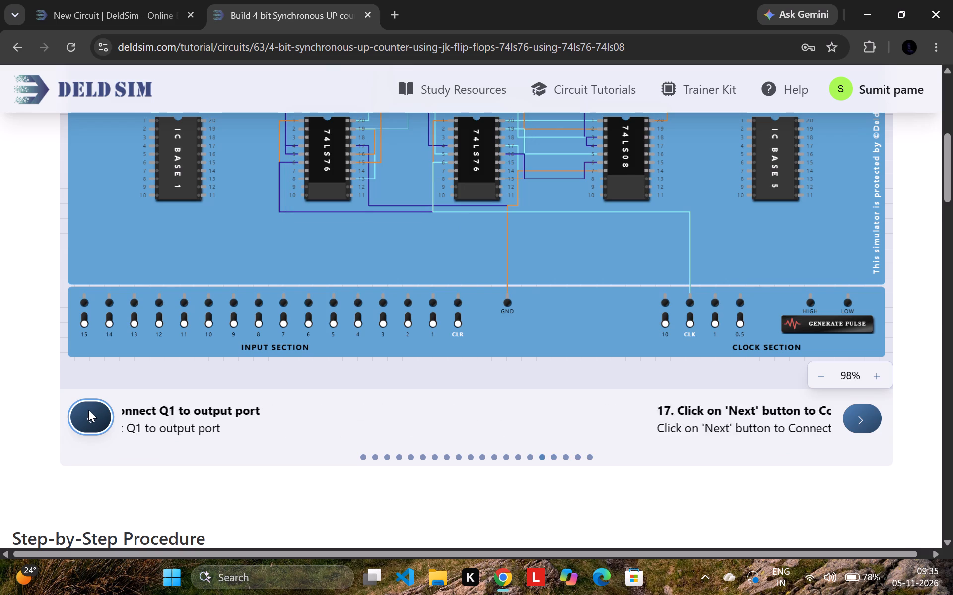
{"action": "triple_click", "coordinate": [88, 410]}
{"action": "triple_click", "coordinate": [88, 410]}
{"action": "triple_click", "coordinate": [88, 410]}
{"action": "triple_click", "coordinate": [88, 410]}
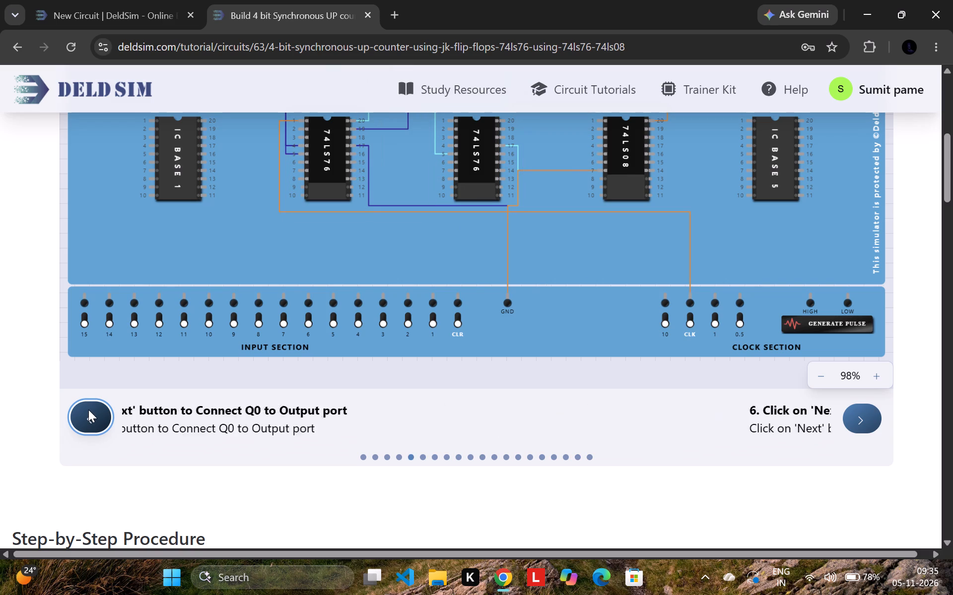
{"action": "scroll", "coordinate": [280, 304], "scroll_direction": "up", "scroll_amount": 2}
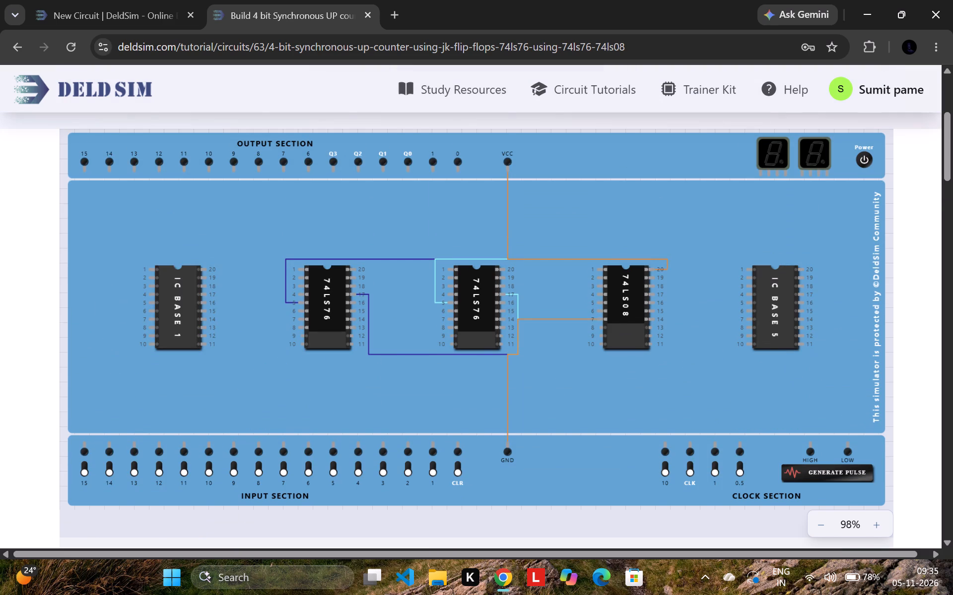
Examine the tutorial's wiring stages from connecting J0 and K0 to VCC through connecting the CLEAR pins to the input port.
{"action": "scroll", "coordinate": [428, 362], "scroll_direction": "down", "scroll_amount": 3}
{"action": "left_click", "coordinate": [851, 335]}
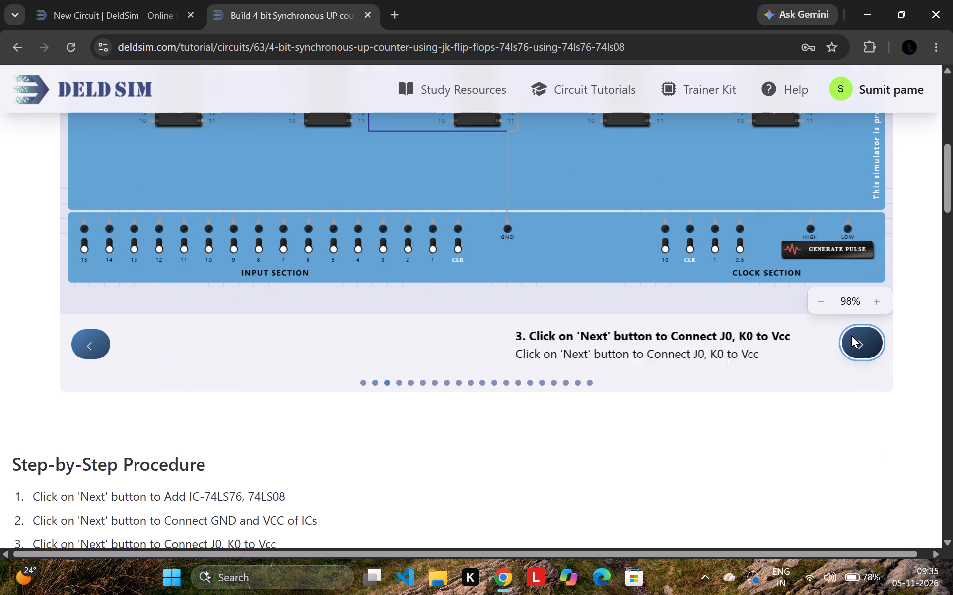
{"action": "scroll", "coordinate": [681, 387], "scroll_direction": "up", "scroll_amount": 2}
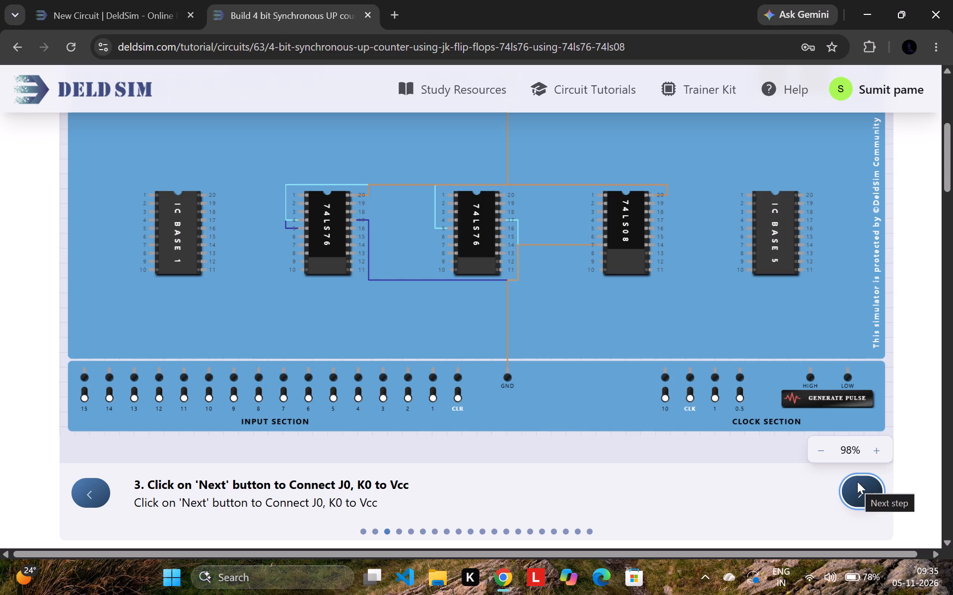
{"action": "left_click", "coordinate": [857, 481]}
{"action": "left_click", "coordinate": [857, 481]}
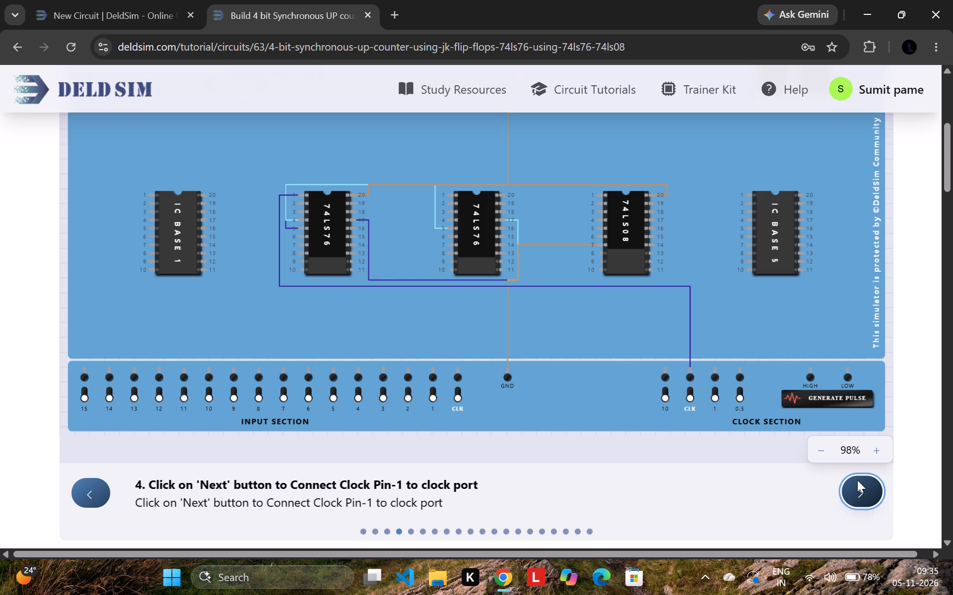
{"action": "left_click", "coordinate": [857, 480]}
{"action": "left_click", "coordinate": [857, 480]}
{"action": "triple_click", "coordinate": [857, 480]}
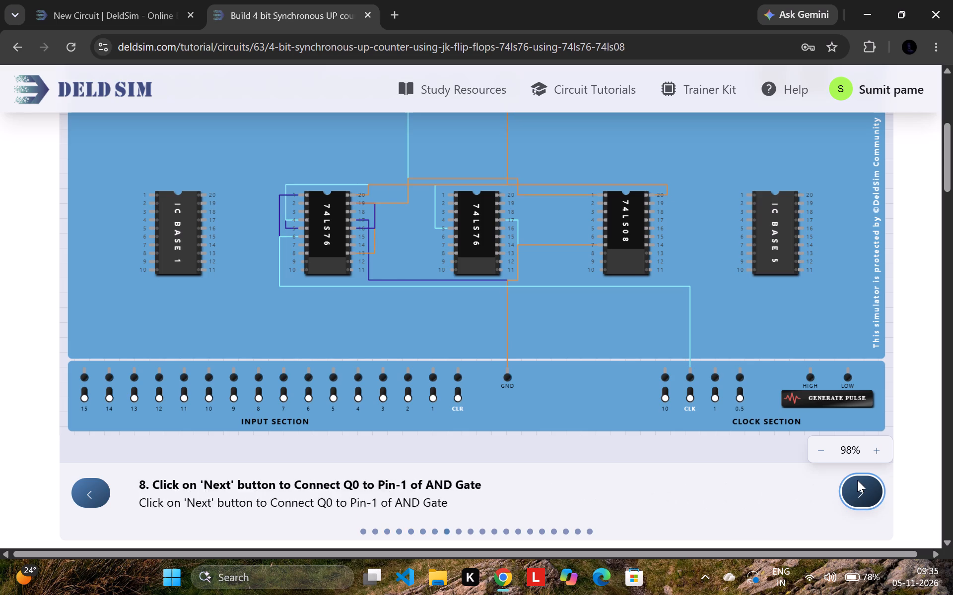
{"action": "left_click", "coordinate": [857, 480]}
{"action": "left_click", "coordinate": [857, 480]}
{"action": "left_click", "coordinate": [857, 479]}
{"action": "triple_click", "coordinate": [857, 479]}
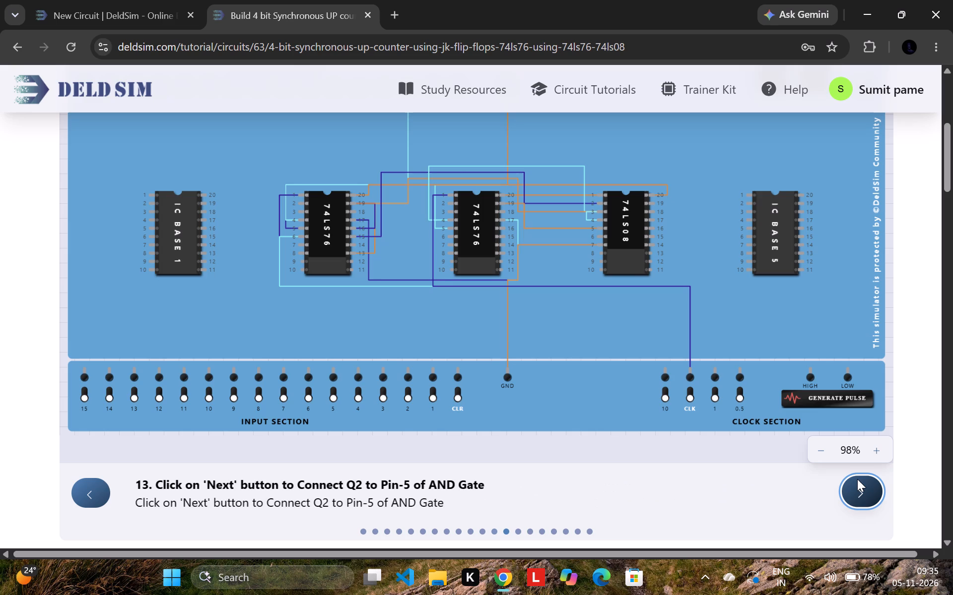
{"action": "triple_click", "coordinate": [857, 478]}
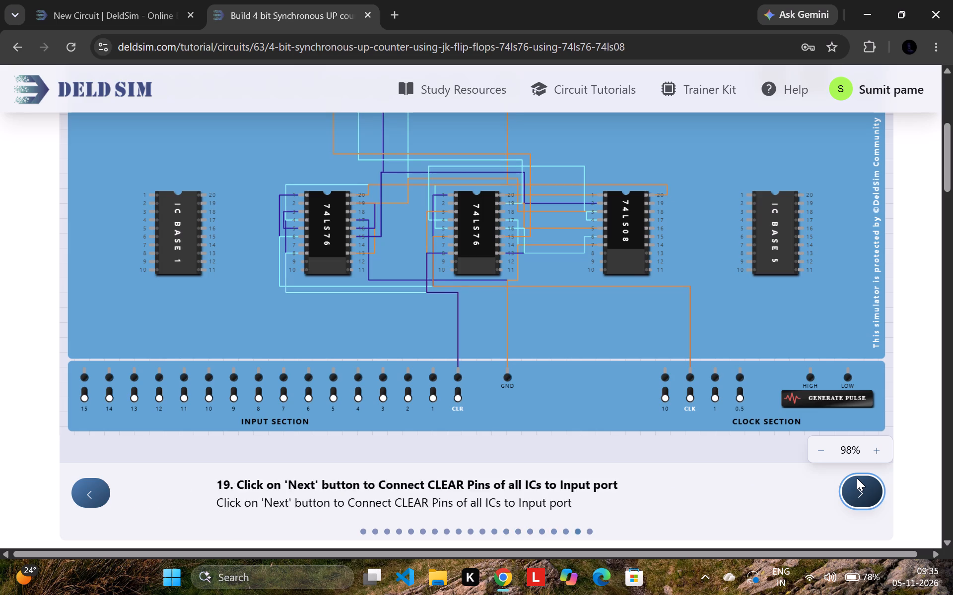
{"action": "left_click", "coordinate": [857, 478]}
{"action": "left_click", "coordinate": [857, 478]}
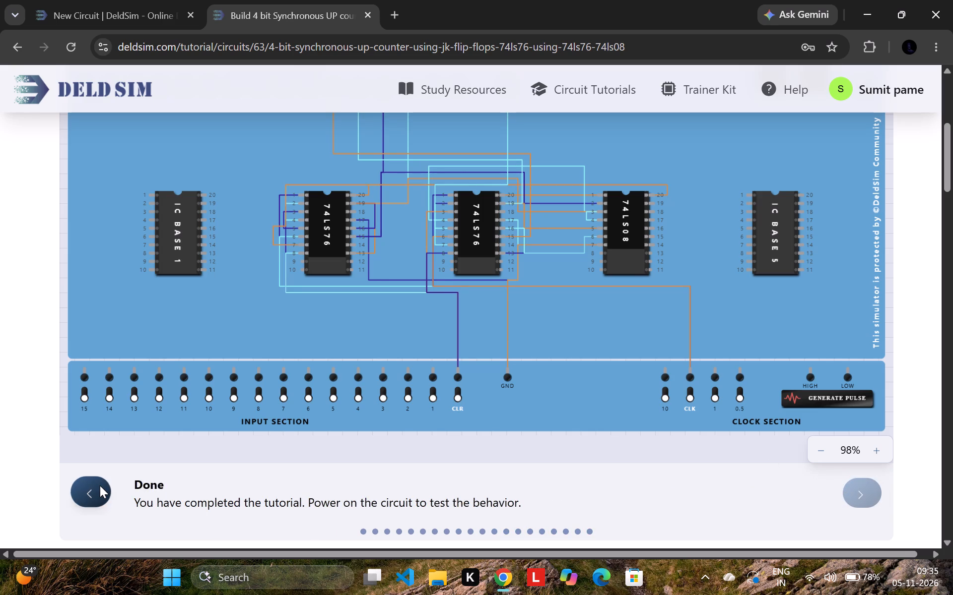
{"action": "left_click", "coordinate": [100, 485]}
{"action": "left_click", "coordinate": [100, 485]}
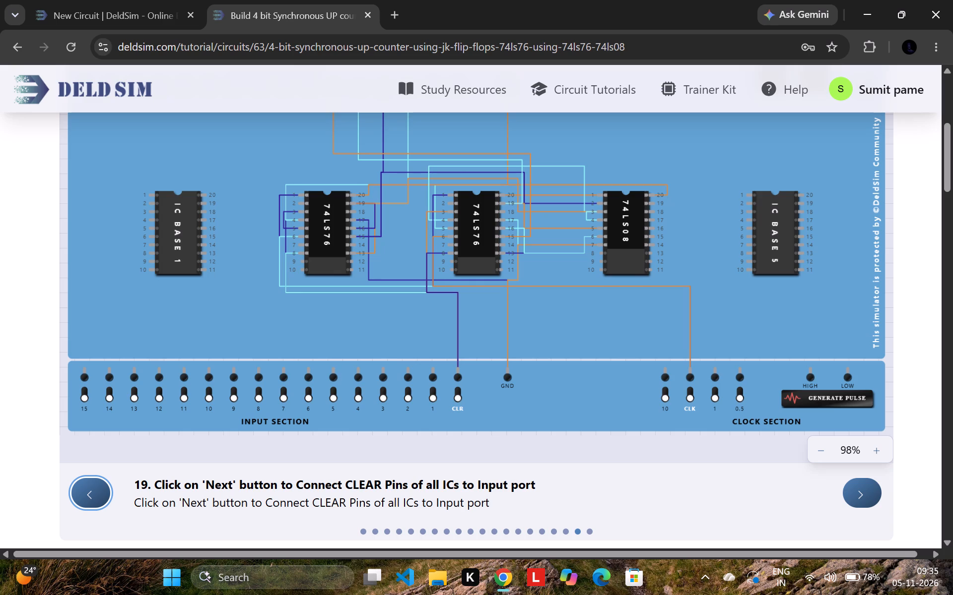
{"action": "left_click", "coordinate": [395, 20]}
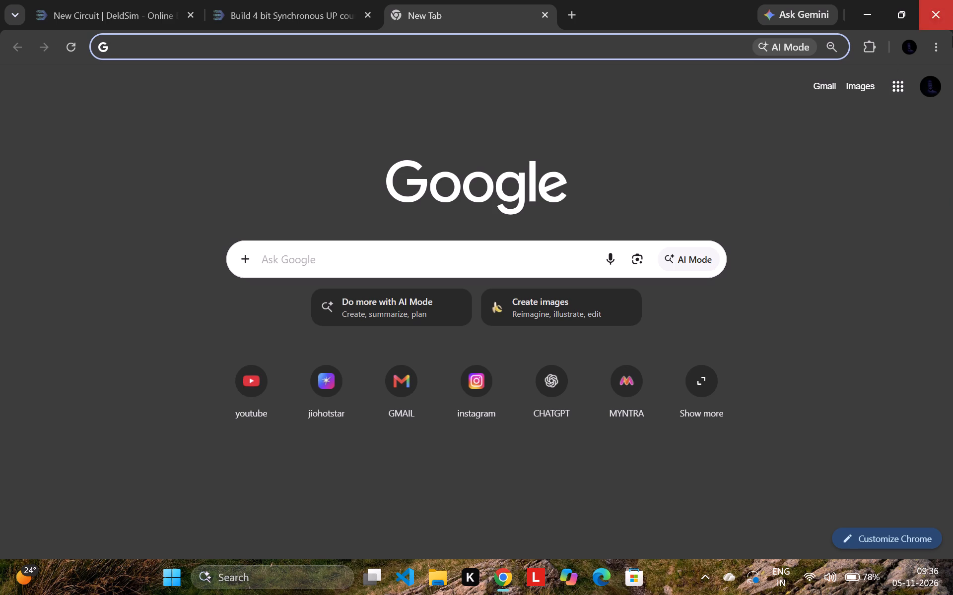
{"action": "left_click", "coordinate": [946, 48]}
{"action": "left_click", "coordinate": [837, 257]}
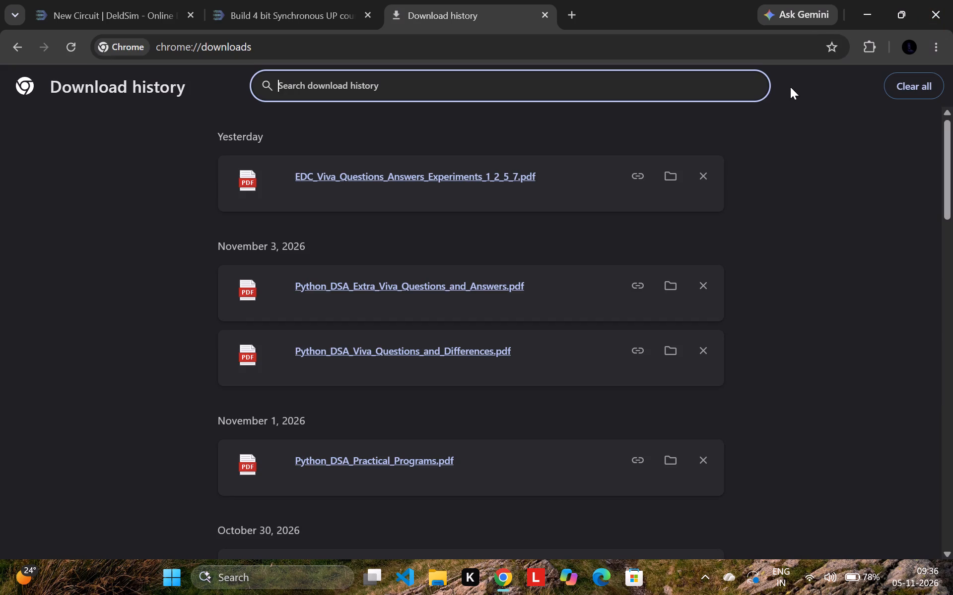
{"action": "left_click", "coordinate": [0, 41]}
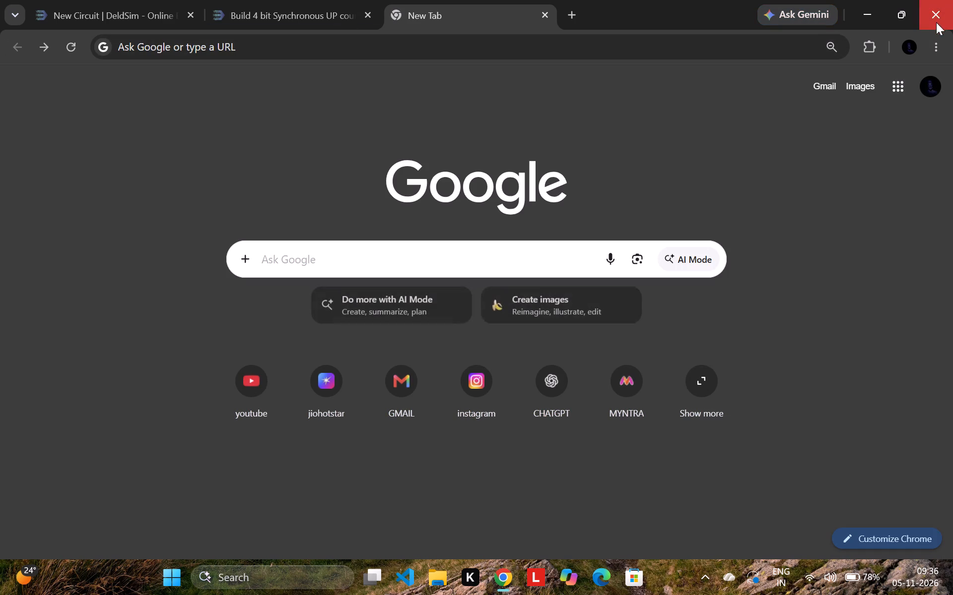
Examine the browsing history for today and yesterday, looking through the visited IC pinout, DeldSim and circuit pages.
{"action": "left_click", "coordinate": [941, 36]}
{"action": "left_click", "coordinate": [835, 244]}
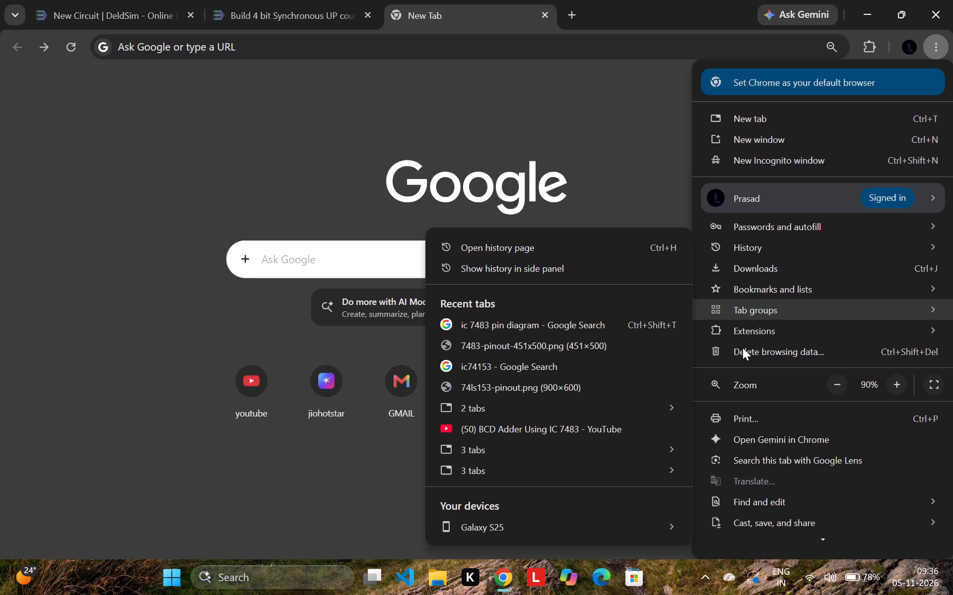
{"action": "left_click", "coordinate": [597, 238]}
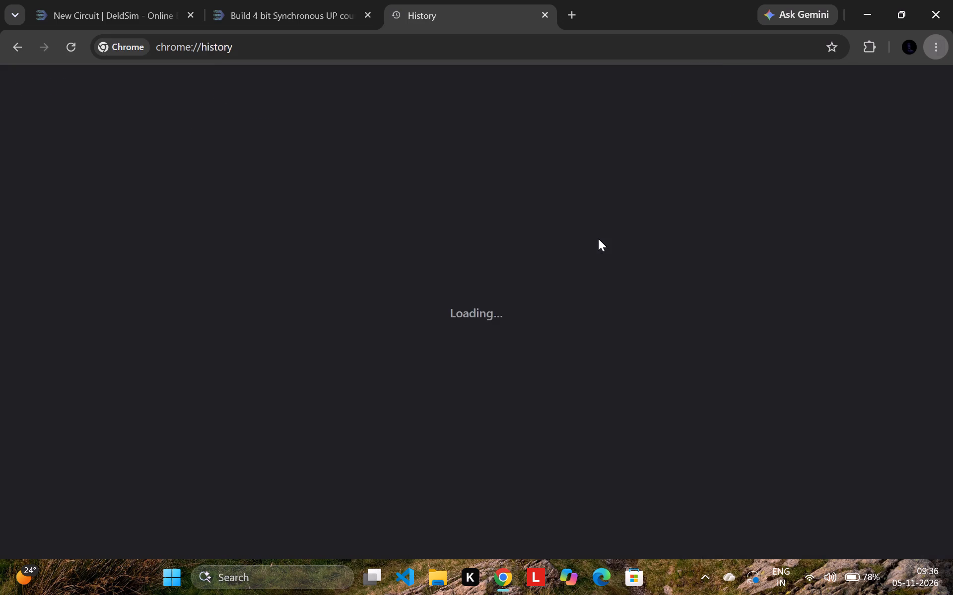
{"action": "scroll", "coordinate": [471, 364], "scroll_direction": "down", "scroll_amount": 4}
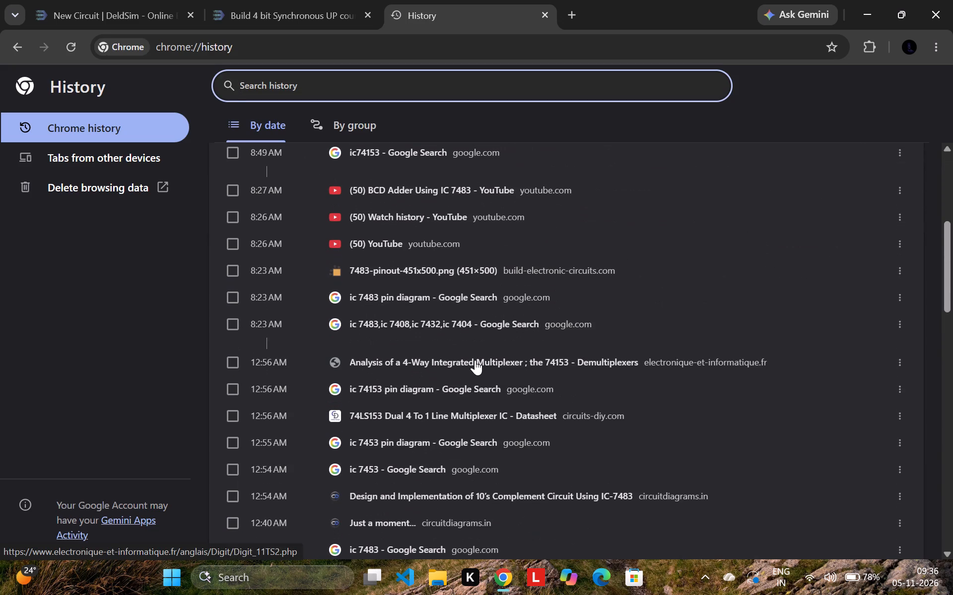
{"action": "scroll", "coordinate": [475, 360], "scroll_direction": "down", "scroll_amount": 3}
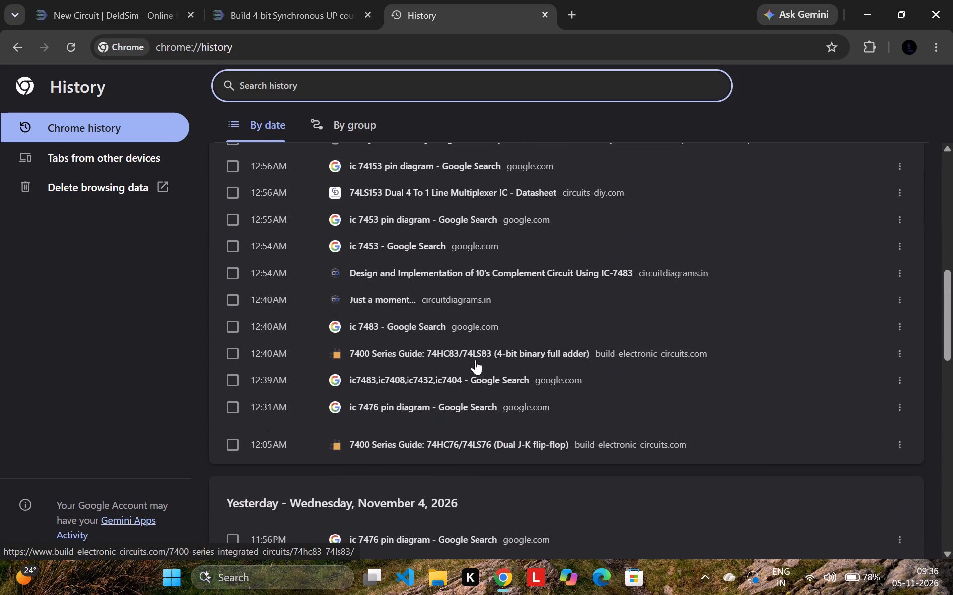
{"action": "scroll", "coordinate": [475, 360], "scroll_direction": "down", "scroll_amount": 6}
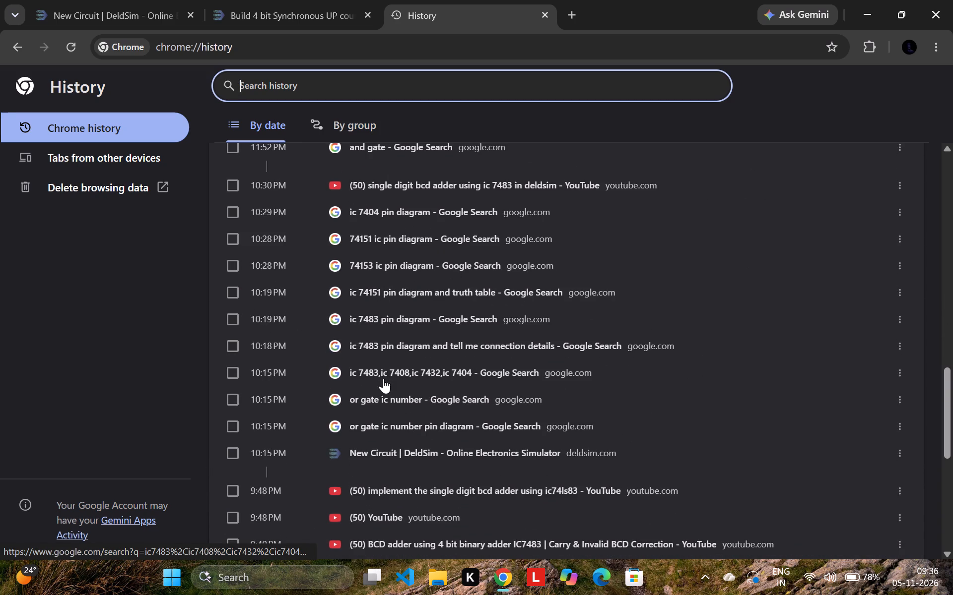
{"action": "scroll", "coordinate": [409, 385], "scroll_direction": "down", "scroll_amount": 4}
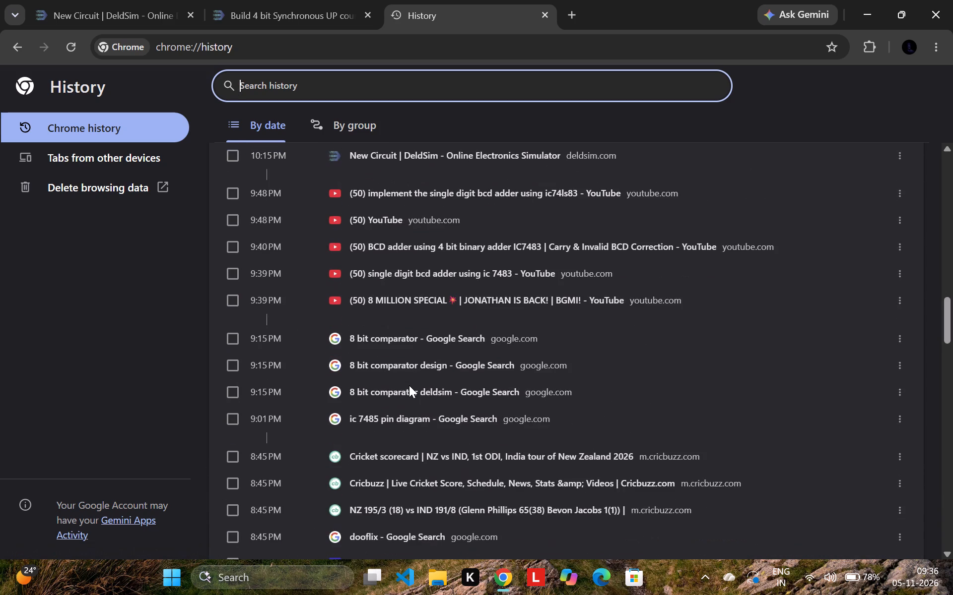
{"action": "scroll", "coordinate": [409, 385], "scroll_direction": "down", "scroll_amount": 4}
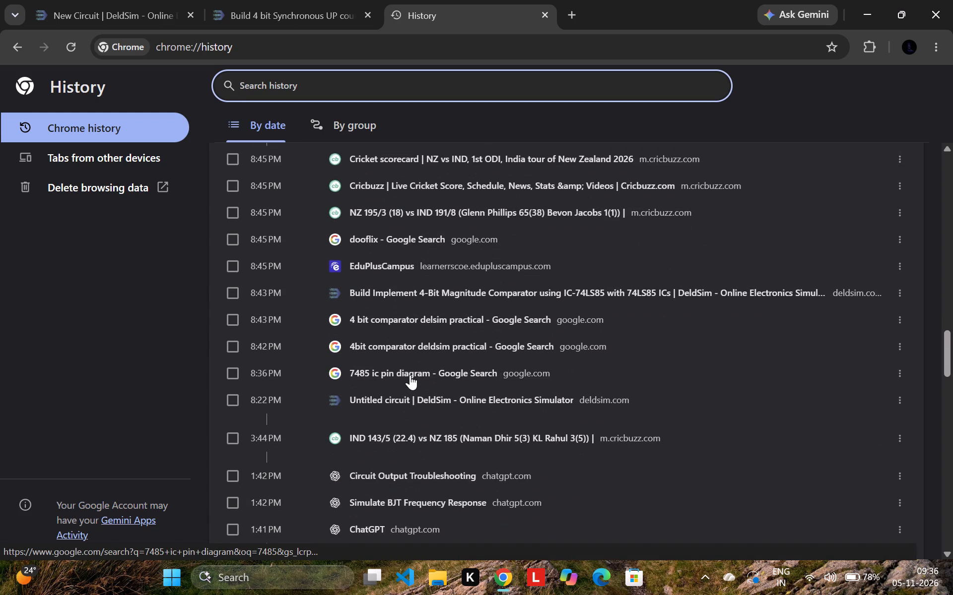
{"action": "scroll", "coordinate": [410, 375], "scroll_direction": "down", "scroll_amount": 3}
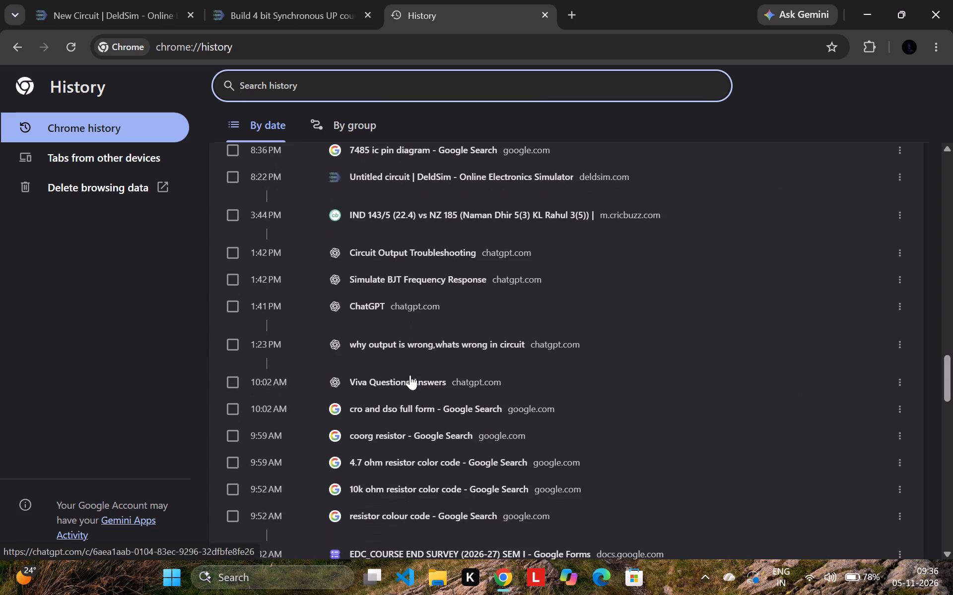
{"action": "scroll", "coordinate": [410, 375], "scroll_direction": "down", "scroll_amount": 3}
{"action": "scroll", "coordinate": [410, 375], "scroll_direction": "up", "scroll_amount": 5}
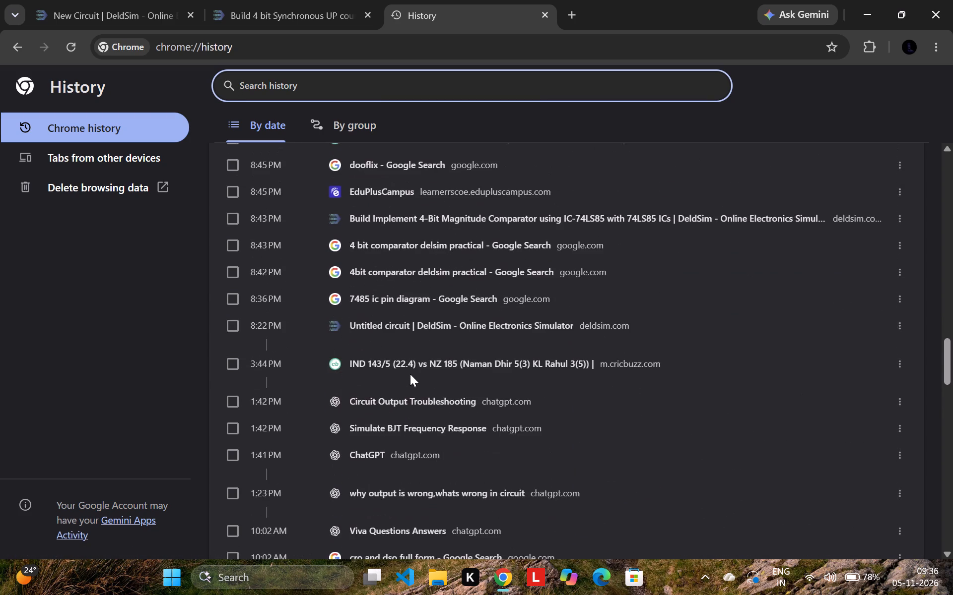
{"action": "scroll", "coordinate": [410, 373], "scroll_direction": "up", "scroll_amount": 4}
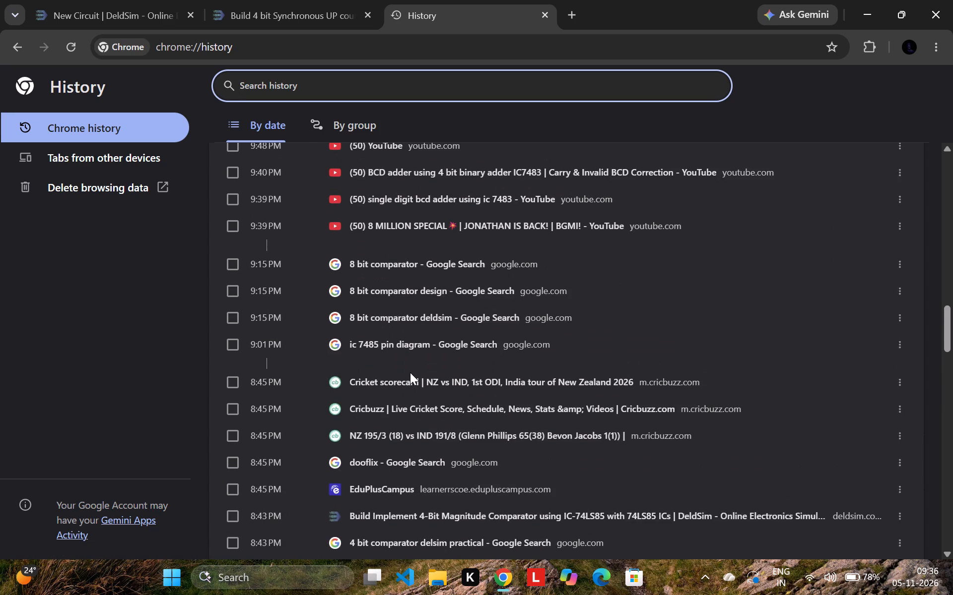
{"action": "scroll", "coordinate": [410, 370], "scroll_direction": "up", "scroll_amount": 2}
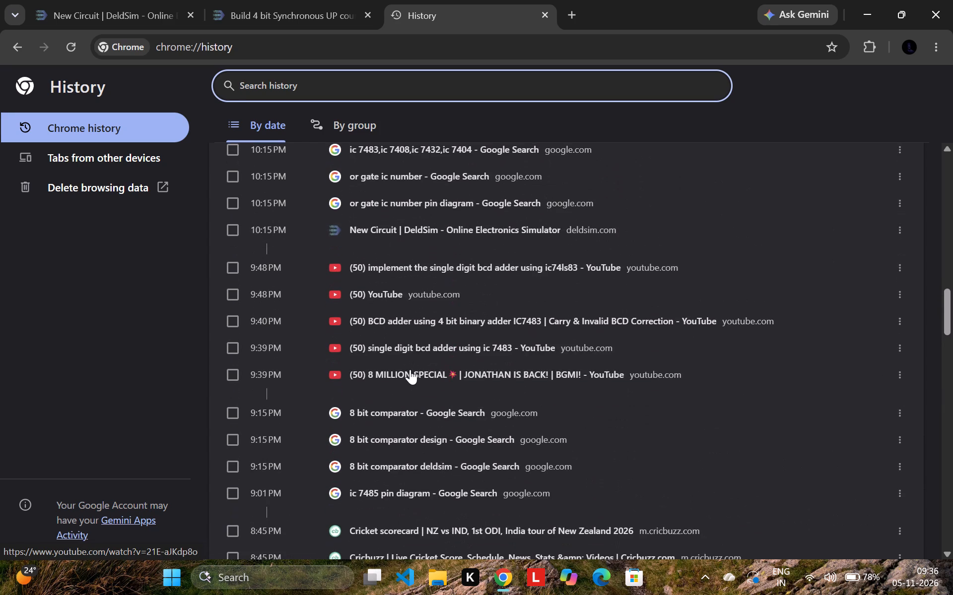
{"action": "scroll", "coordinate": [410, 369], "scroll_direction": "up", "scroll_amount": 3}
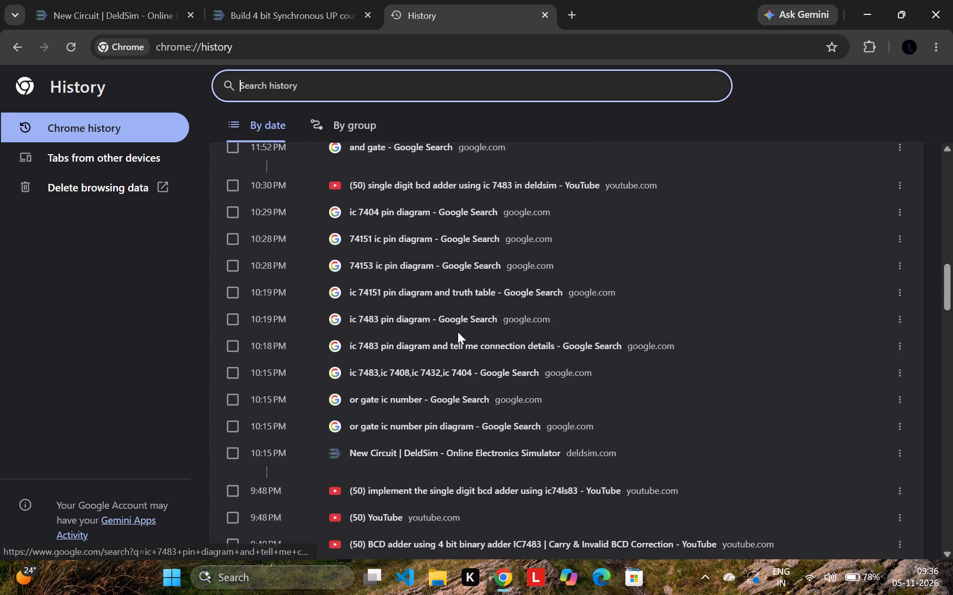
{"action": "scroll", "coordinate": [460, 330], "scroll_direction": "up", "scroll_amount": 5}
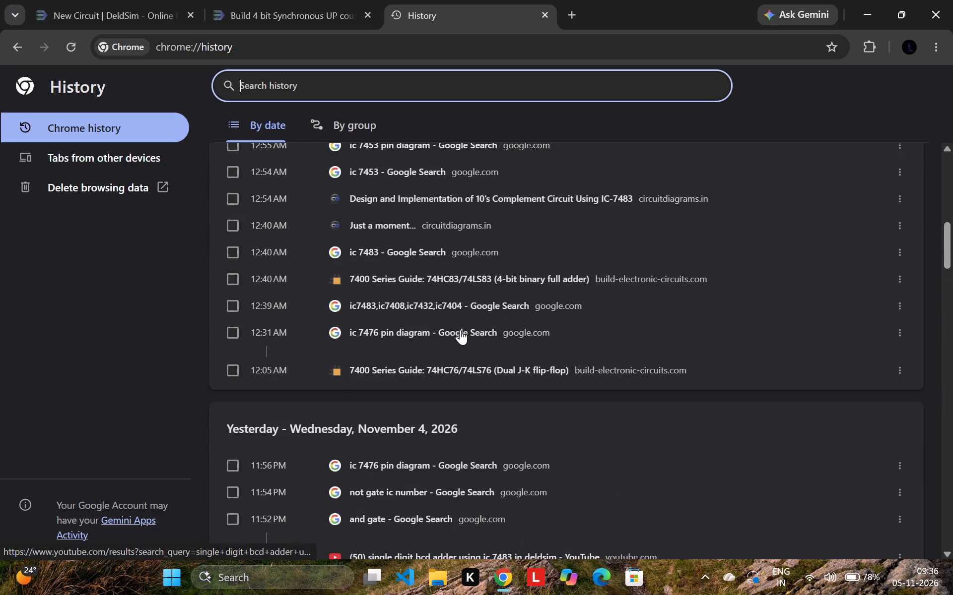
{"action": "scroll", "coordinate": [460, 330], "scroll_direction": "up", "scroll_amount": 2}
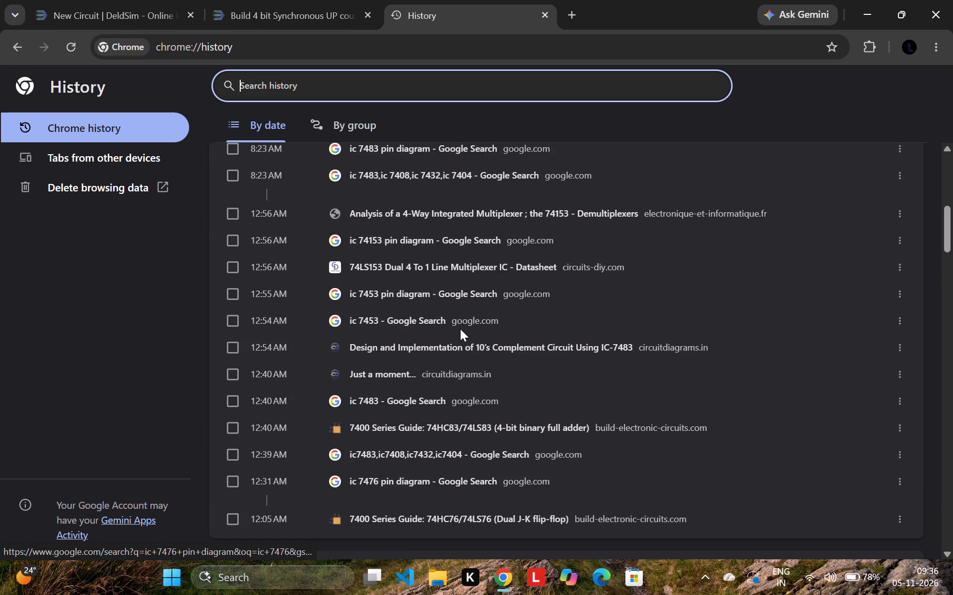
{"action": "scroll", "coordinate": [460, 329], "scroll_direction": "up", "scroll_amount": 1}
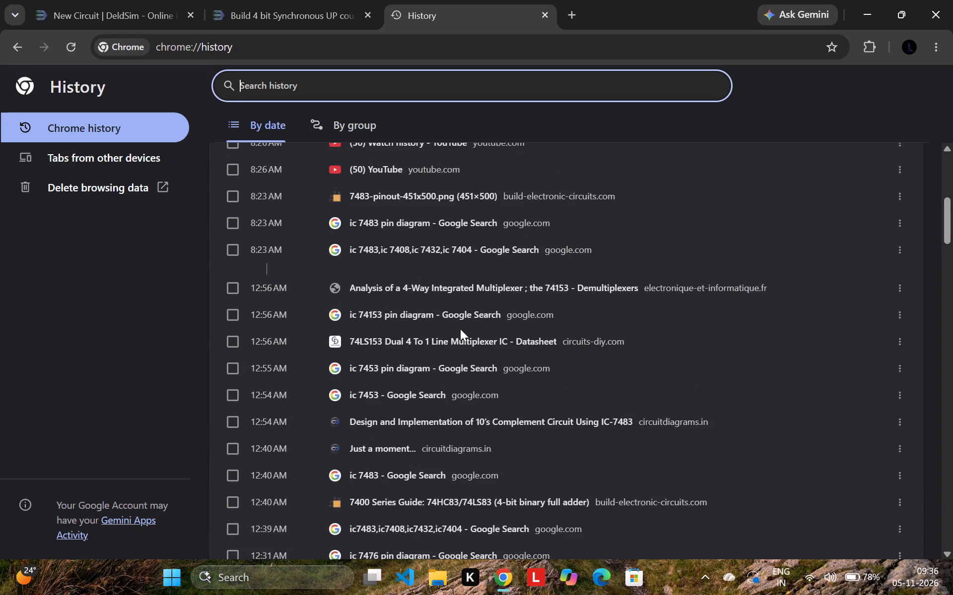
{"action": "scroll", "coordinate": [460, 329], "scroll_direction": "up", "scroll_amount": 1}
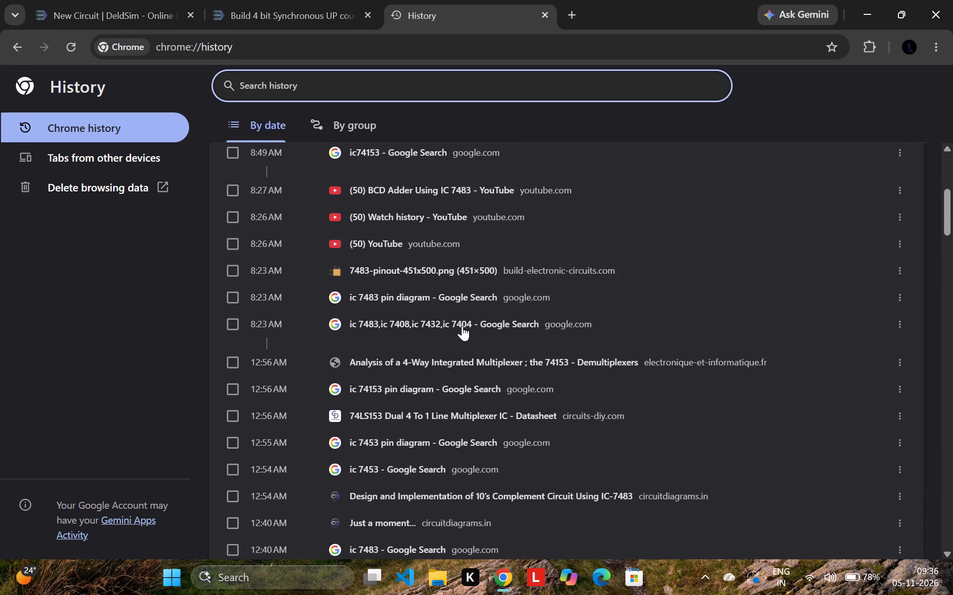
{"action": "scroll", "coordinate": [462, 323], "scroll_direction": "up", "scroll_amount": 1}
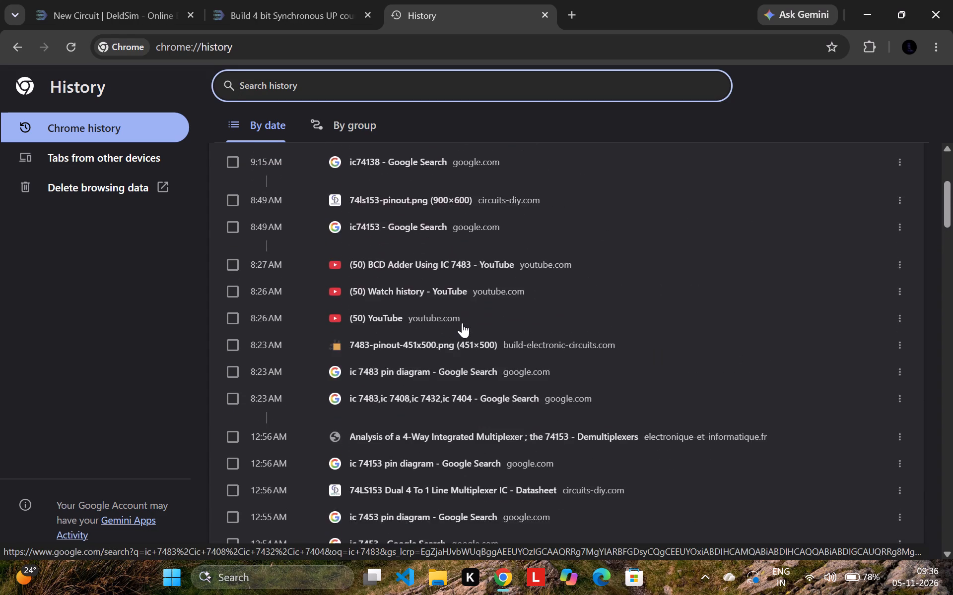
{"action": "scroll", "coordinate": [462, 323], "scroll_direction": "up", "scroll_amount": 3}
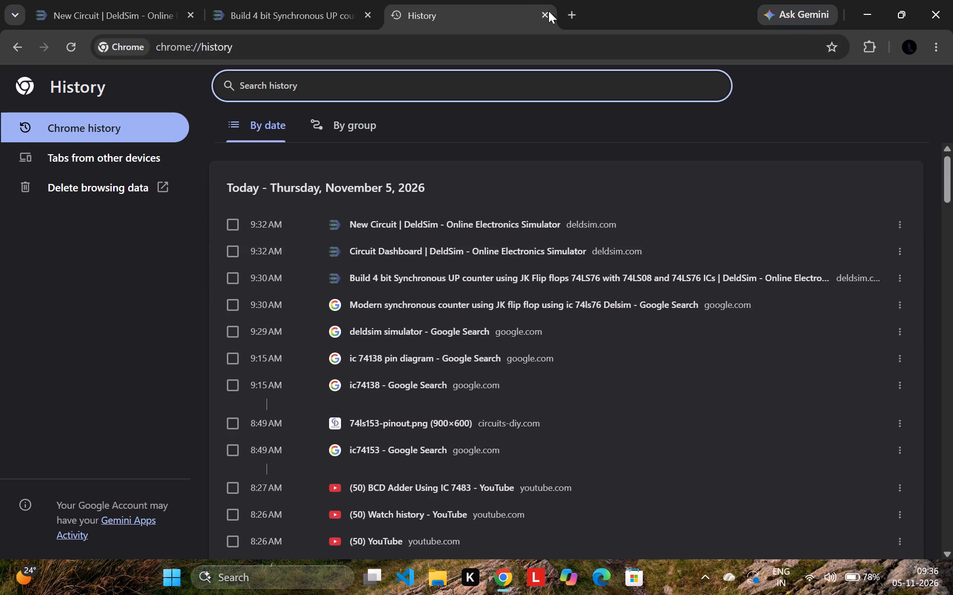
Close the browsing history page and return to the New Circuit in the simulator.
{"action": "left_click", "coordinate": [548, 11]}
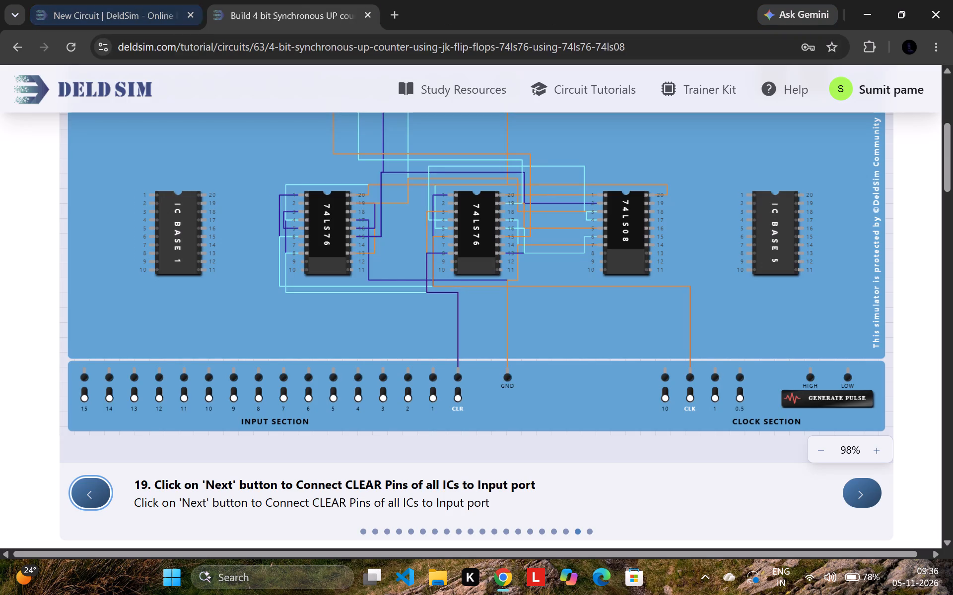
{"action": "left_click", "coordinate": [145, 0]}
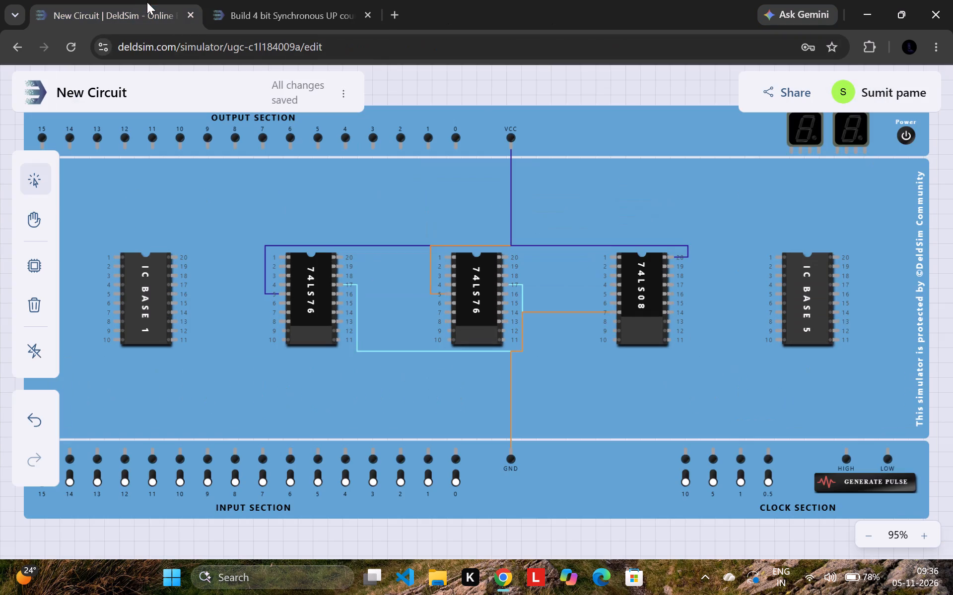
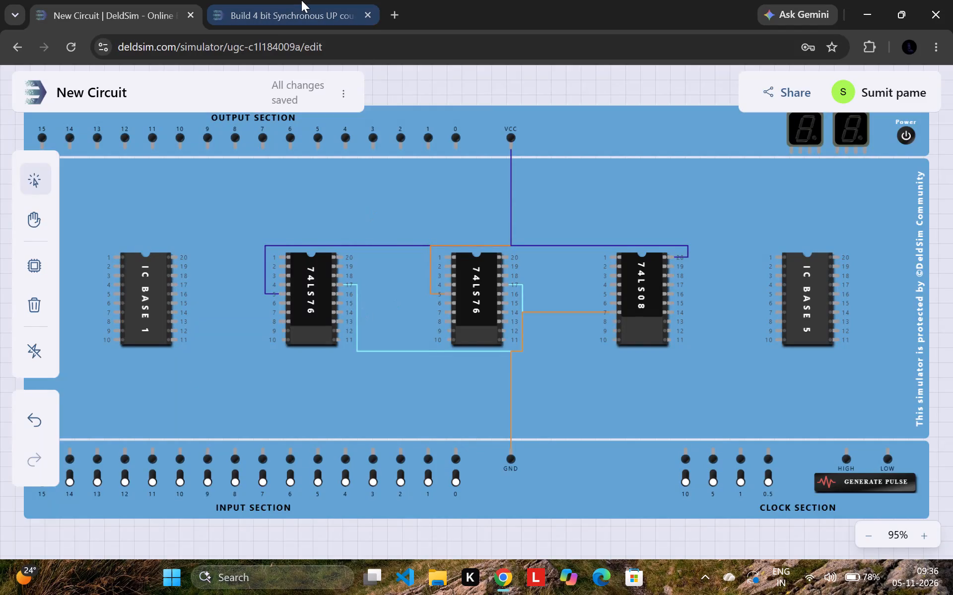
Rewind the 4-bit synchronous up counter tutorial to stage 2, the GND and VCC connections of the ICs.
{"action": "left_click", "coordinate": [301, 0]}
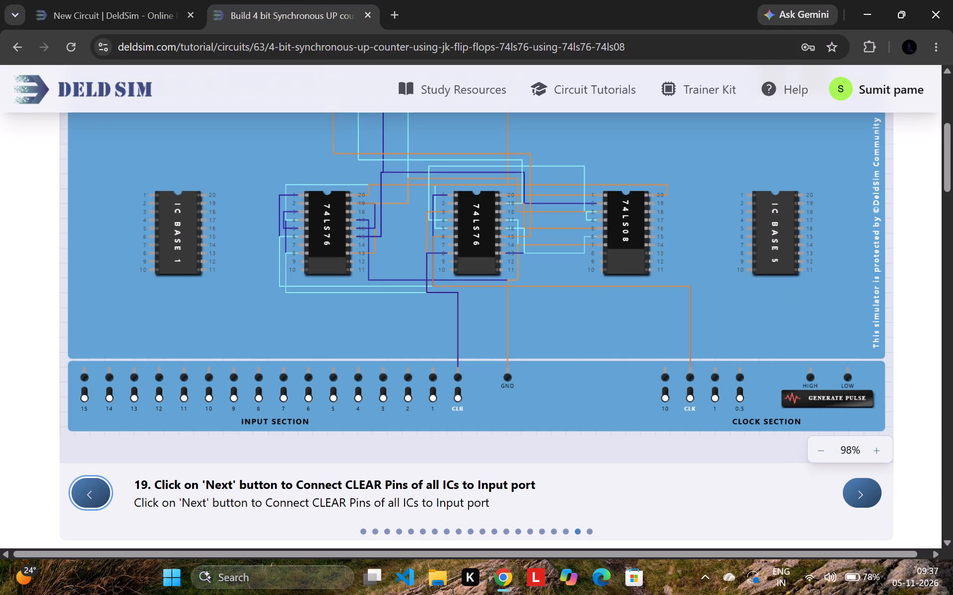
{"action": "triple_click", "coordinate": [92, 477]}
{"action": "triple_click", "coordinate": [90, 477]}
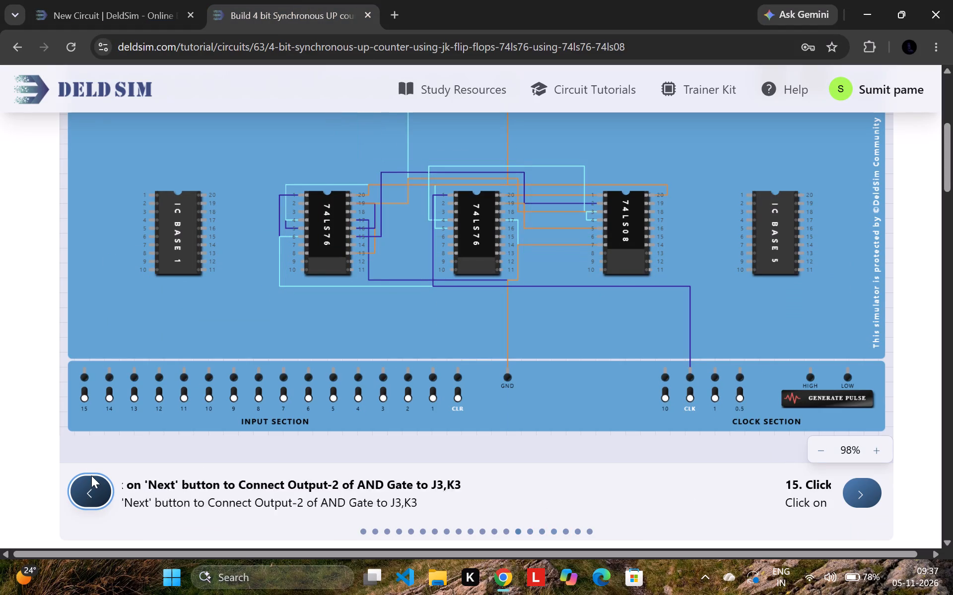
{"action": "triple_click", "coordinate": [91, 476]}
{"action": "triple_click", "coordinate": [91, 475]}
{"action": "left_click", "coordinate": [91, 475]}
{"action": "triple_click", "coordinate": [97, 485]}
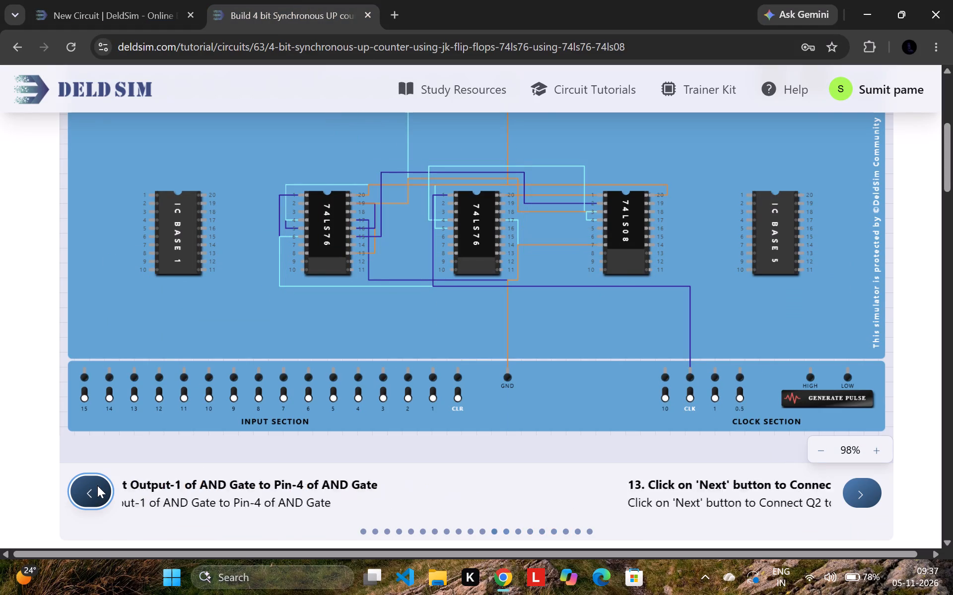
{"action": "triple_click", "coordinate": [97, 485]}
{"action": "triple_click", "coordinate": [97, 486]}
{"action": "double_click", "coordinate": [97, 486]}
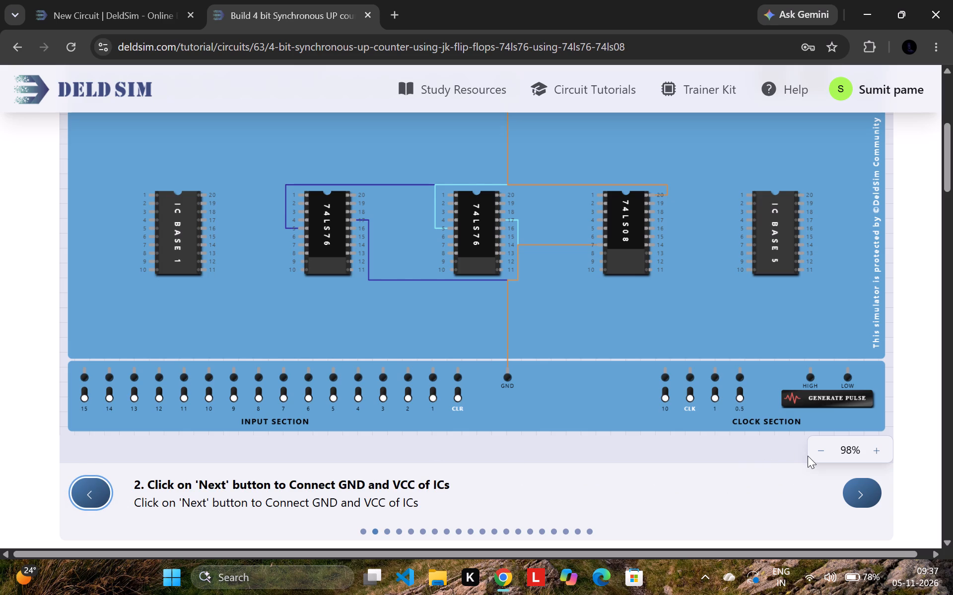
Advance the tutorial to stage 3 and examine how J0 and K0 connect to VCC on the full board.
{"action": "left_click", "coordinate": [861, 492]}
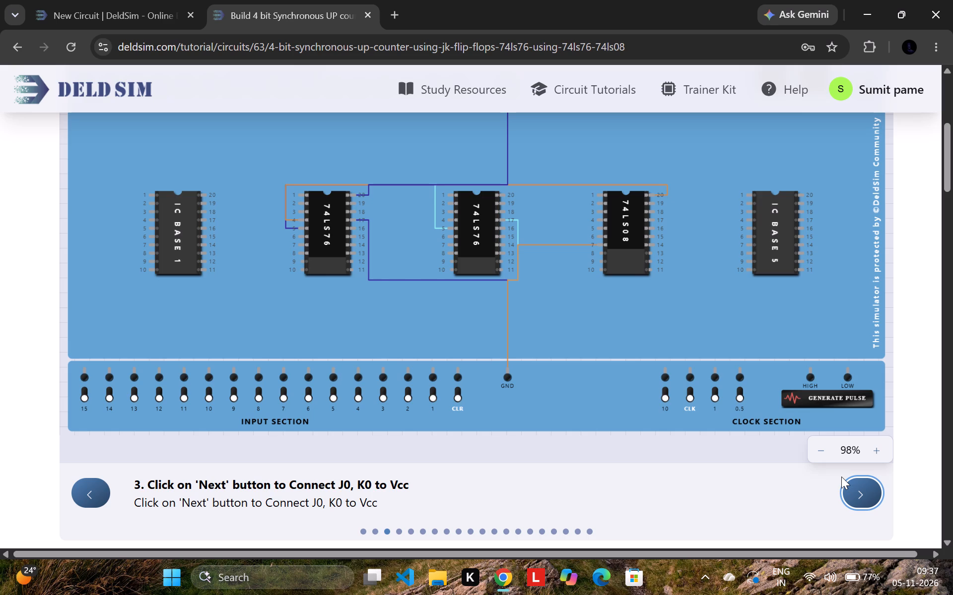
{"action": "scroll", "coordinate": [846, 453], "scroll_direction": "up", "scroll_amount": 2}
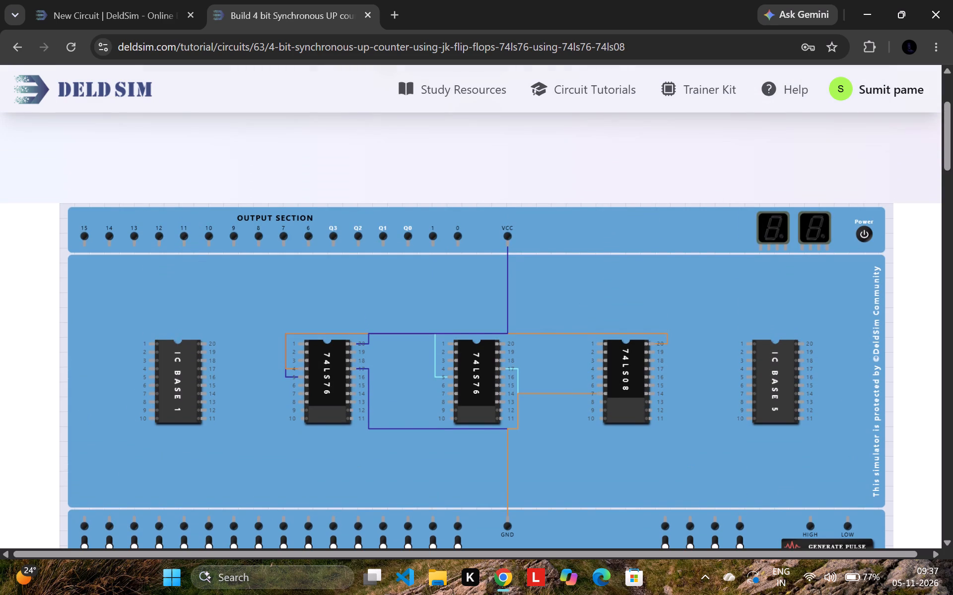
{"action": "scroll", "coordinate": [475, 411], "scroll_direction": "down", "scroll_amount": 2}
{"action": "scroll", "coordinate": [475, 411], "scroll_direction": "up", "scroll_amount": 1}
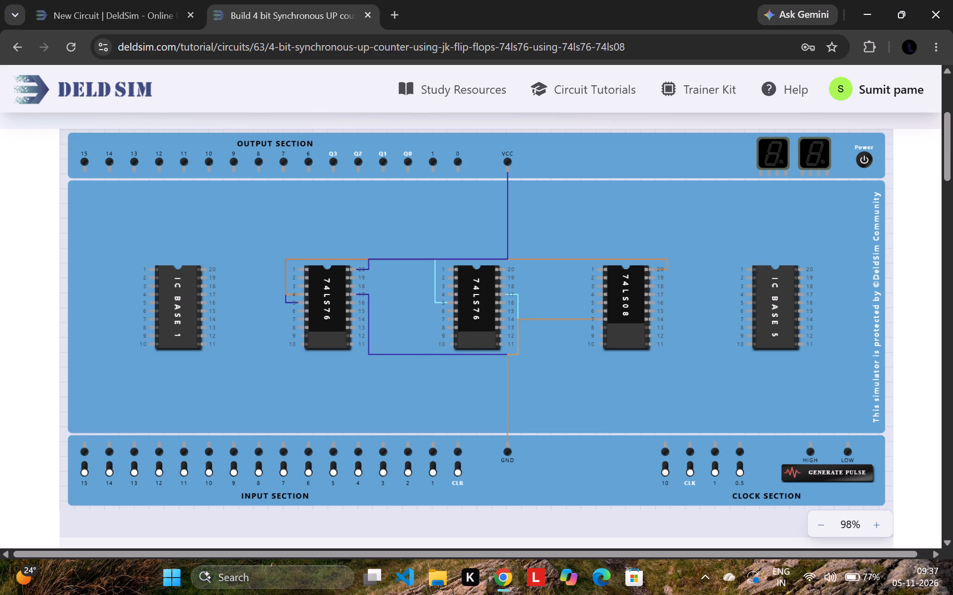
{"action": "left_click", "coordinate": [300, 283]}
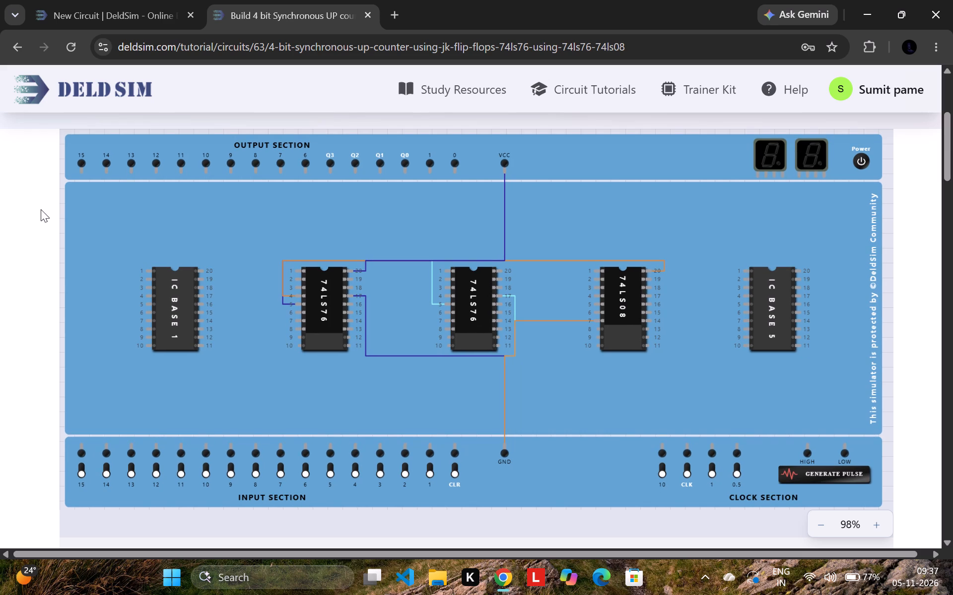
{"action": "left_click", "coordinate": [41, 209]}
{"action": "left_click", "coordinate": [15, 0]}
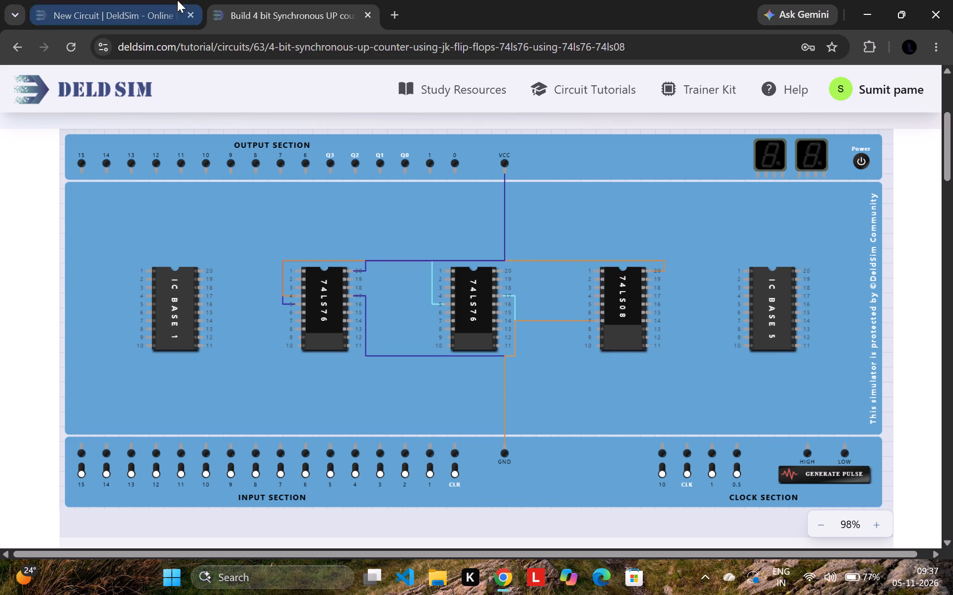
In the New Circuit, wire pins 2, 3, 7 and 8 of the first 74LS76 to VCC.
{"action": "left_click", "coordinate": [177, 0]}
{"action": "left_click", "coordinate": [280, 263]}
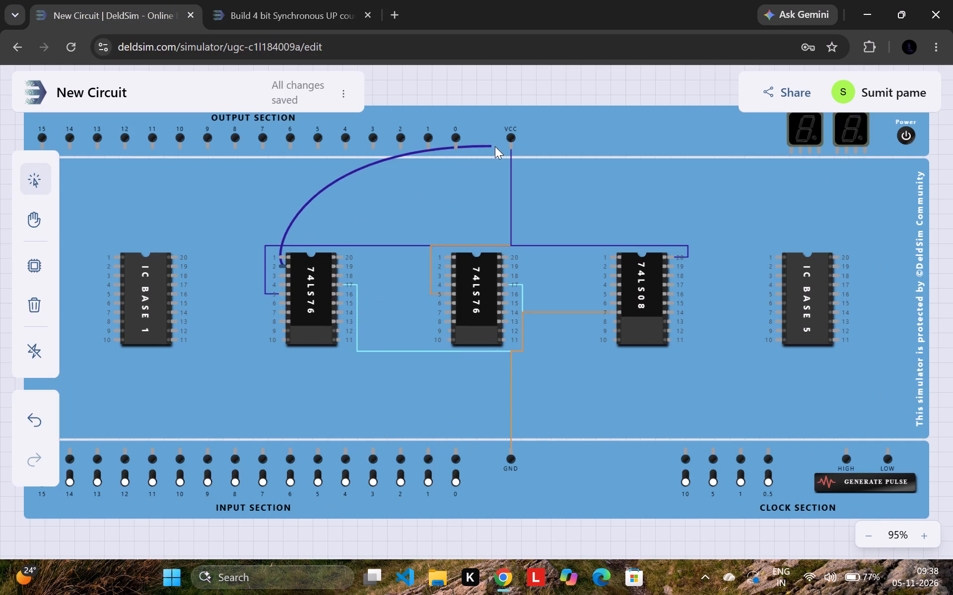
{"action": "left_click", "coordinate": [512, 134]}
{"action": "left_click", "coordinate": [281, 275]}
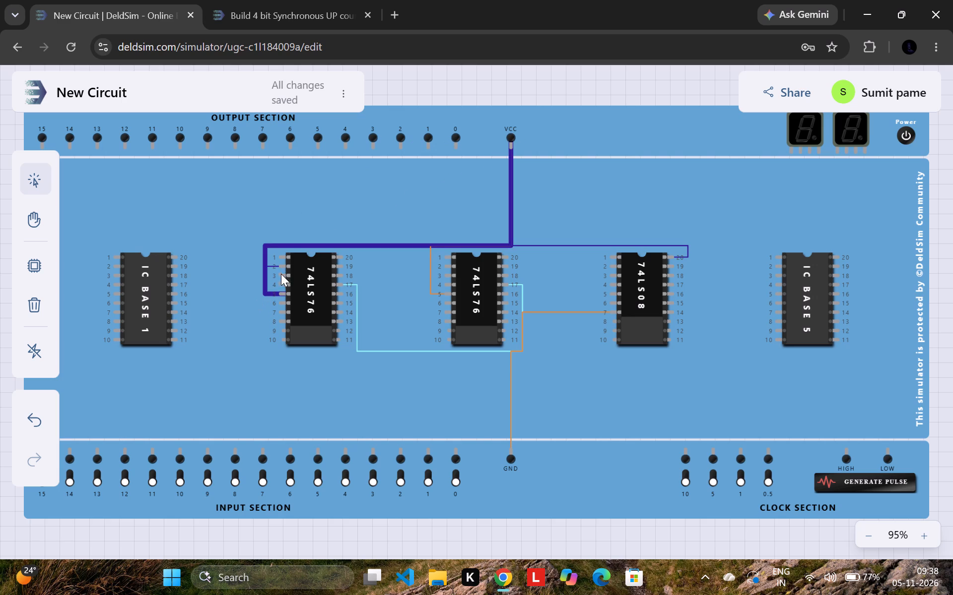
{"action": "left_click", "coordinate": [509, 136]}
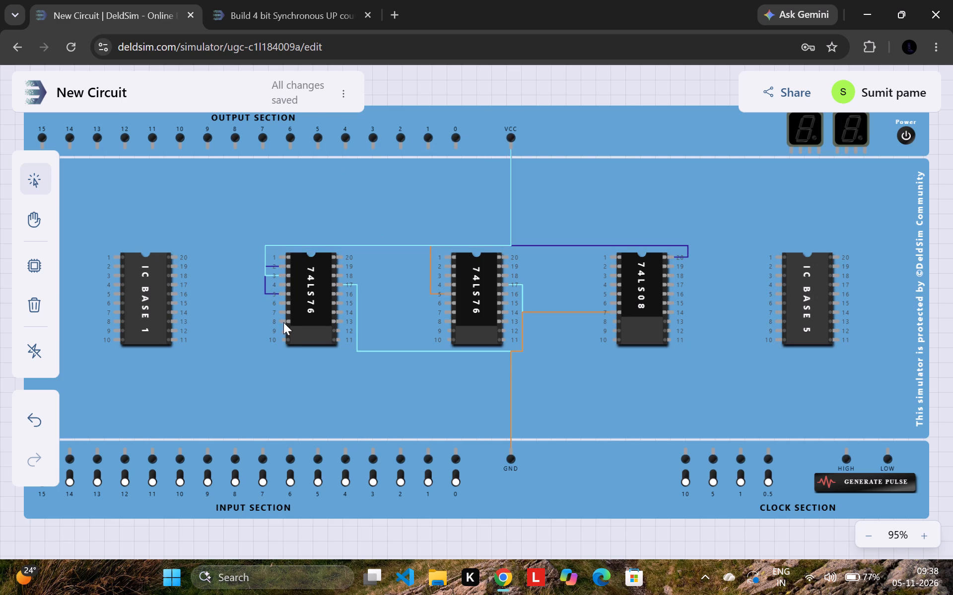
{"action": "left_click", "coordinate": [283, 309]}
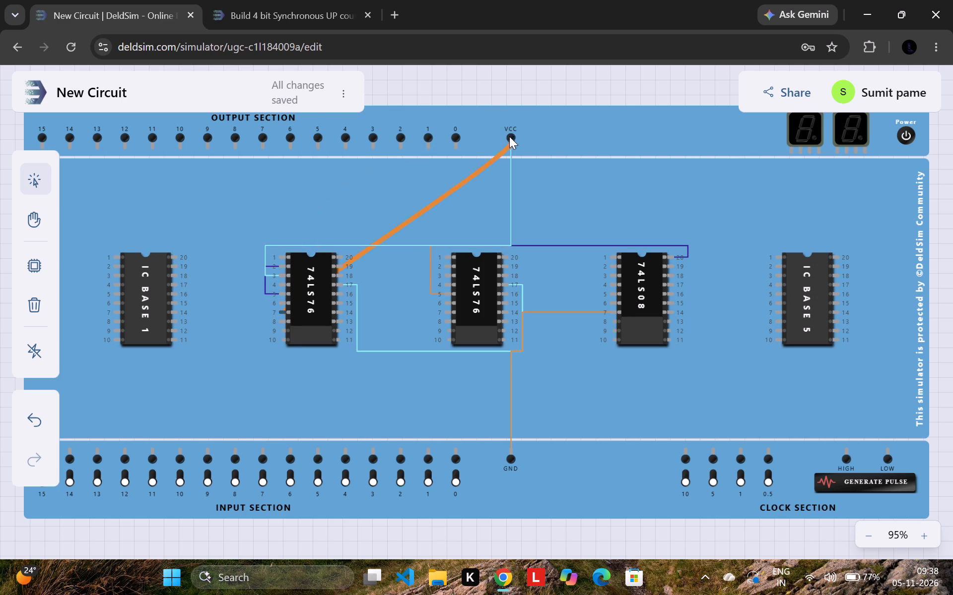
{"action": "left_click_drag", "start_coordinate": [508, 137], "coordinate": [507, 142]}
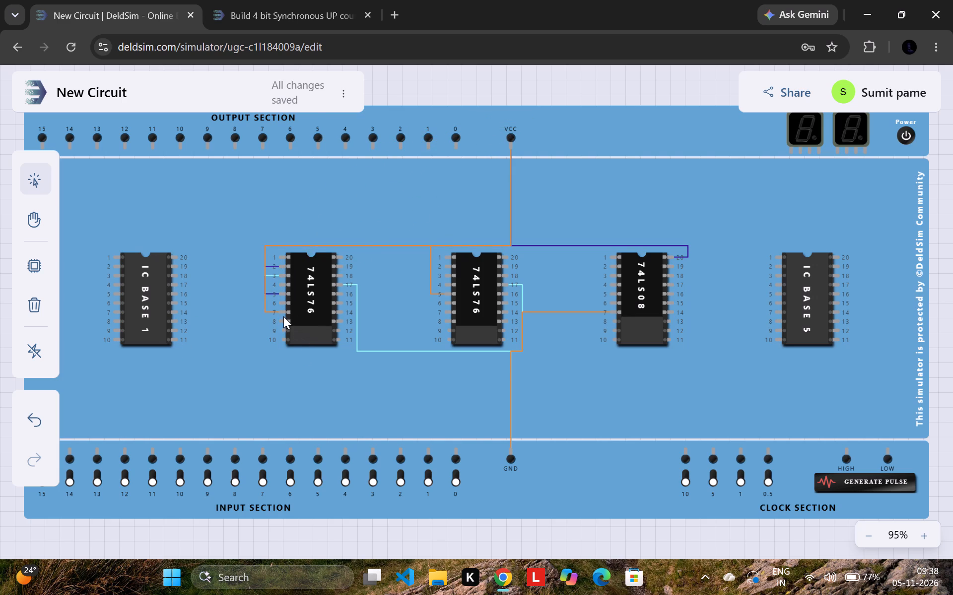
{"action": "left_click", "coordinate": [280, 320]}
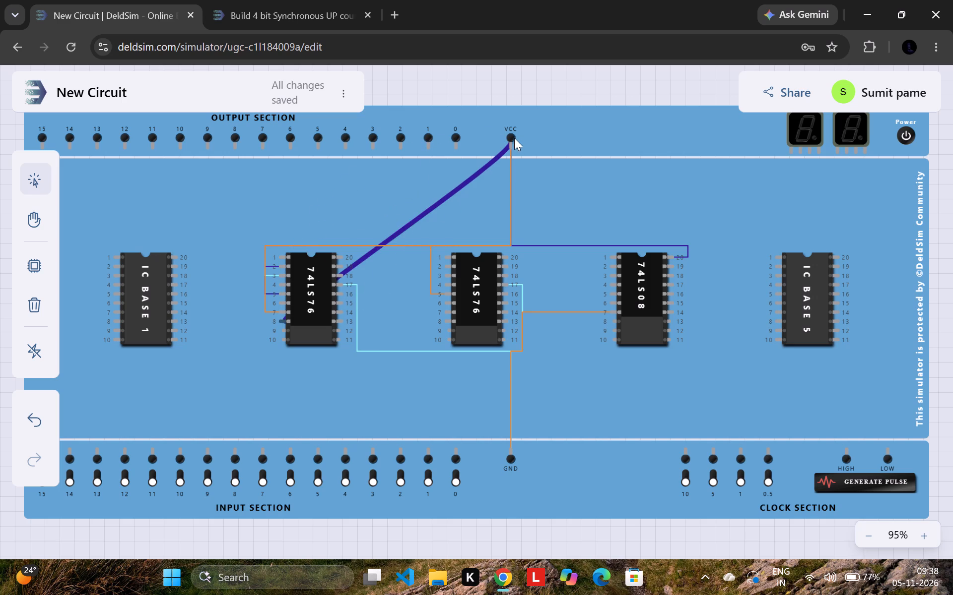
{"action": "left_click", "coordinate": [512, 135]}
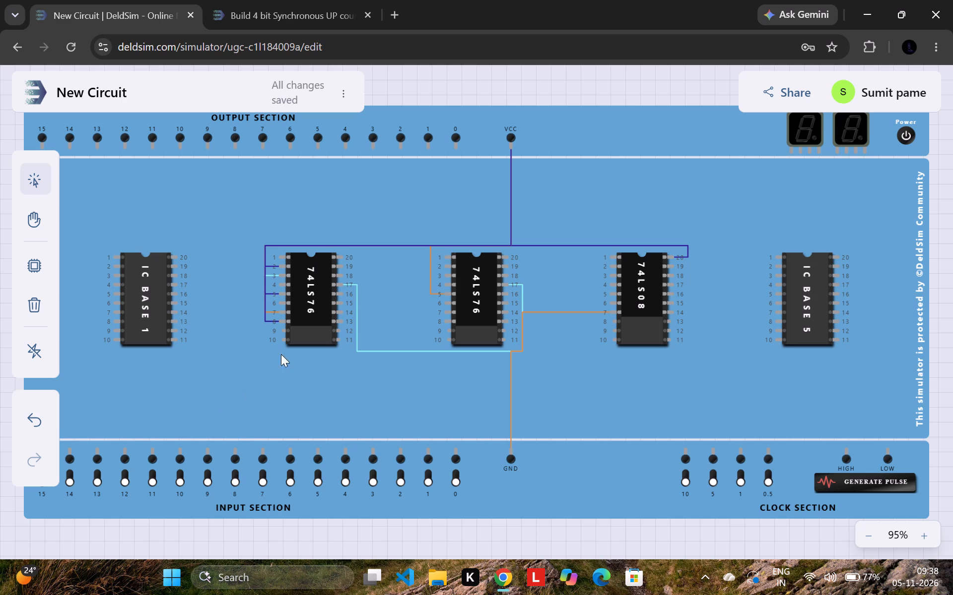
Compare the tutorial's J0 and K0 wiring stage with the VCC wires in the New Circuit.
{"action": "left_click", "coordinate": [284, 0]}
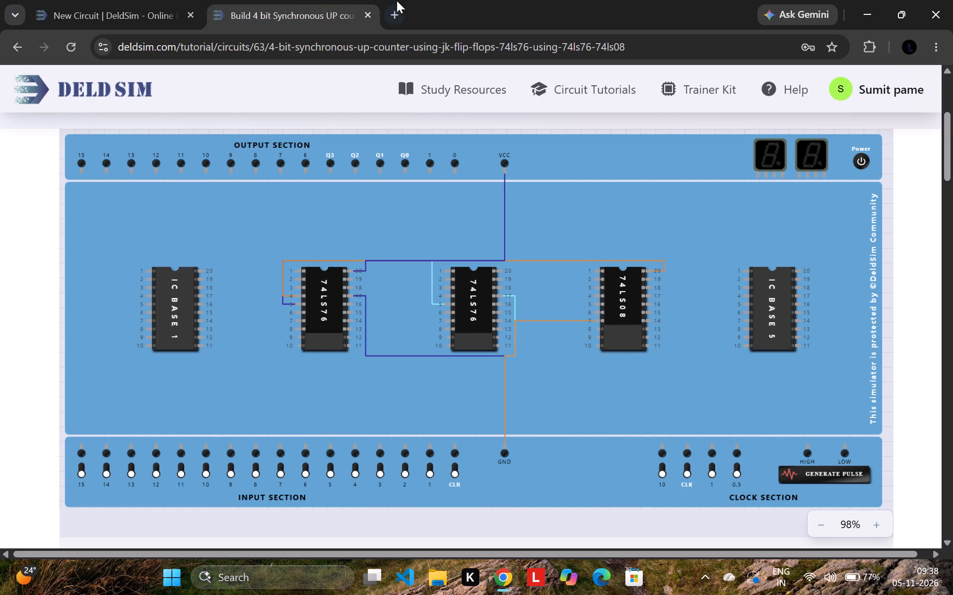
{"action": "left_click", "coordinate": [401, 4]}
{"action": "left_click", "coordinate": [296, 0]}
{"action": "left_click", "coordinate": [168, 0]}
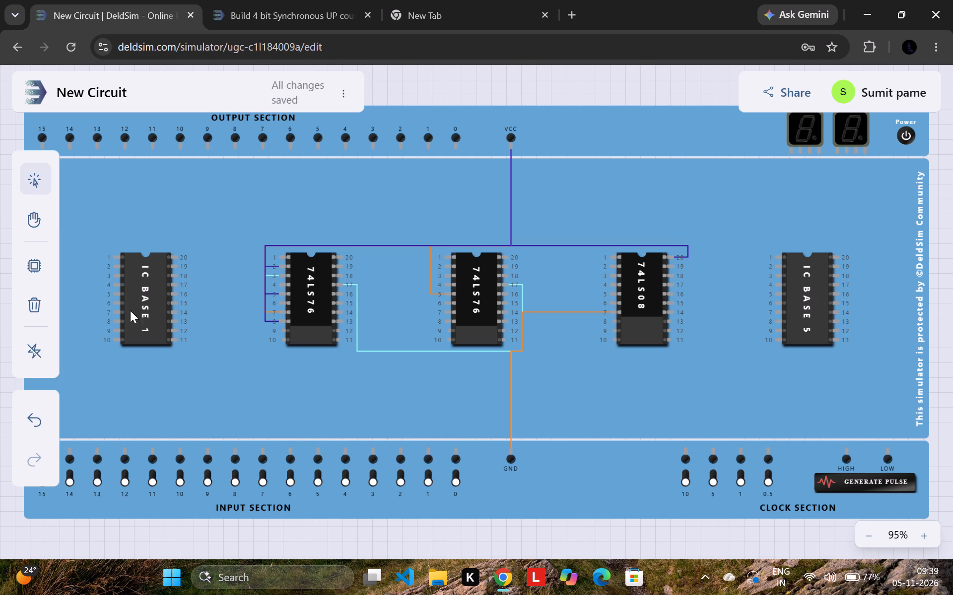
{"action": "scroll", "coordinate": [241, 305], "scroll_direction": "down", "scroll_amount": 2}
{"action": "scroll", "coordinate": [434, 187], "scroll_direction": "down", "scroll_amount": 1}
{"action": "scroll", "coordinate": [445, 180], "scroll_direction": "up", "scroll_amount": 4}
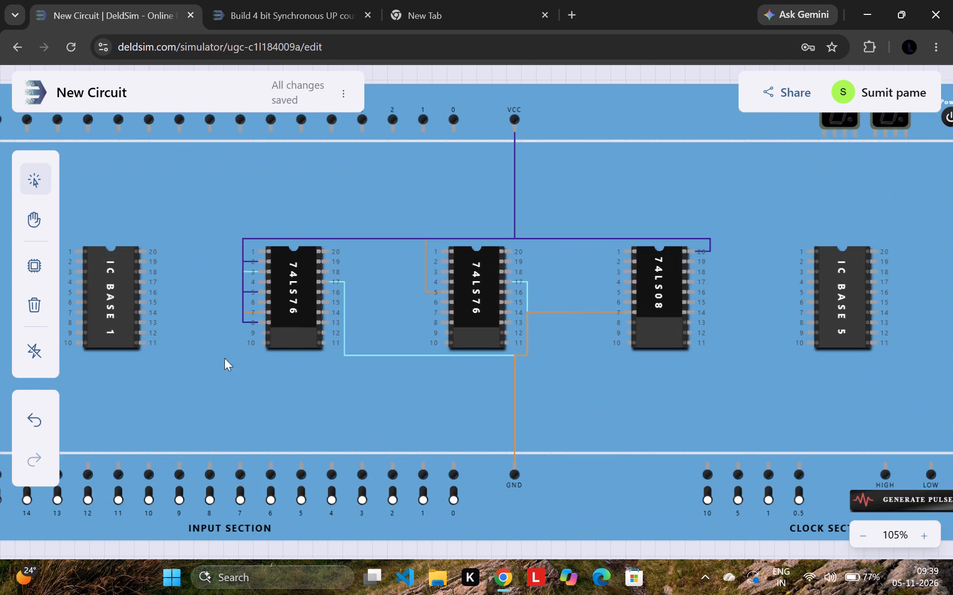
{"action": "scroll", "coordinate": [188, 366], "scroll_direction": "down", "scroll_amount": 2}
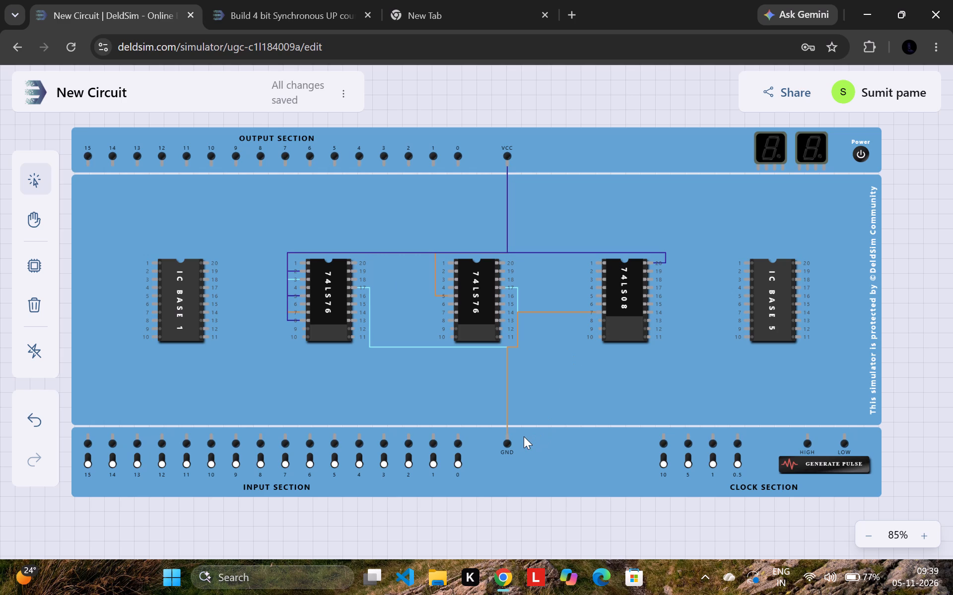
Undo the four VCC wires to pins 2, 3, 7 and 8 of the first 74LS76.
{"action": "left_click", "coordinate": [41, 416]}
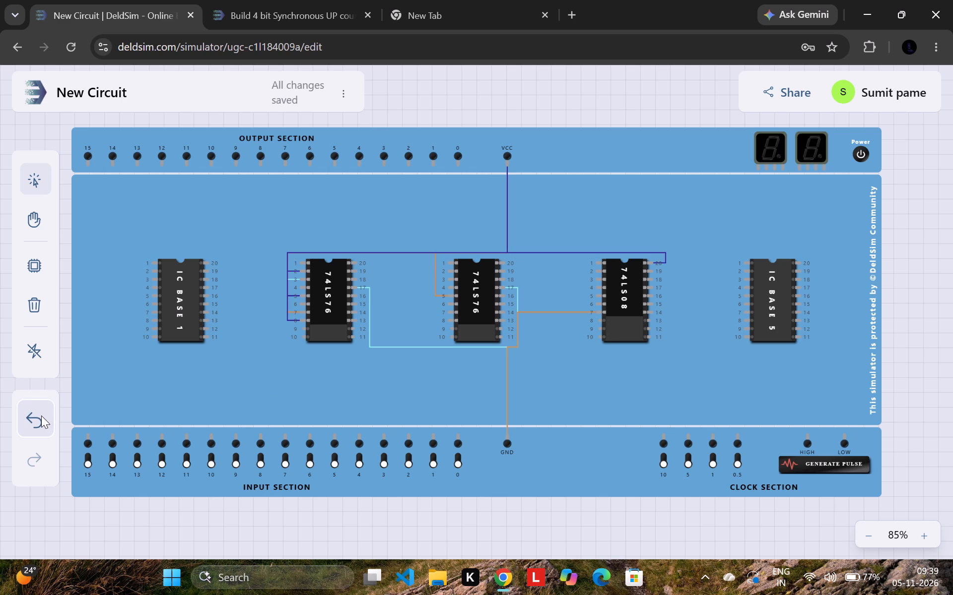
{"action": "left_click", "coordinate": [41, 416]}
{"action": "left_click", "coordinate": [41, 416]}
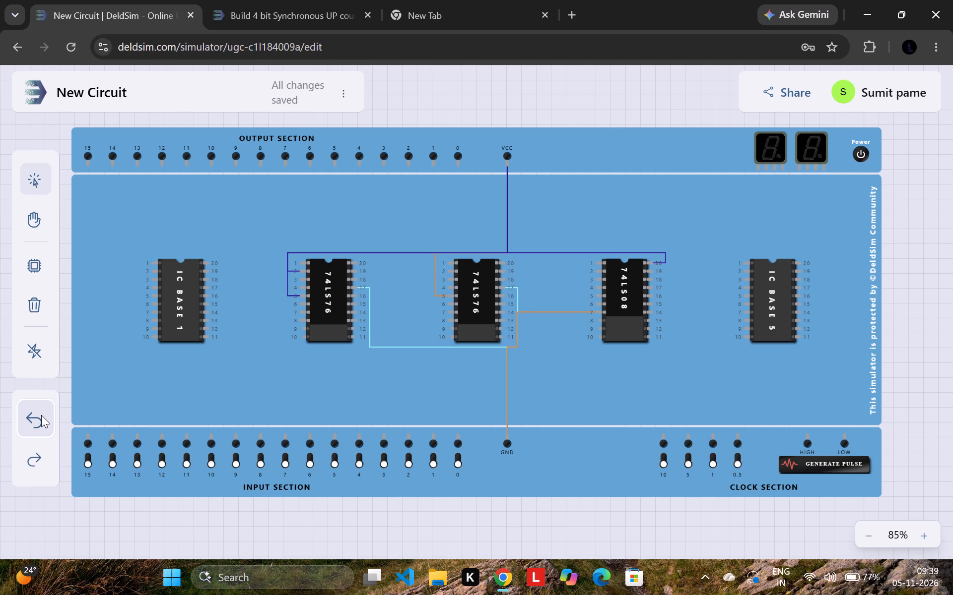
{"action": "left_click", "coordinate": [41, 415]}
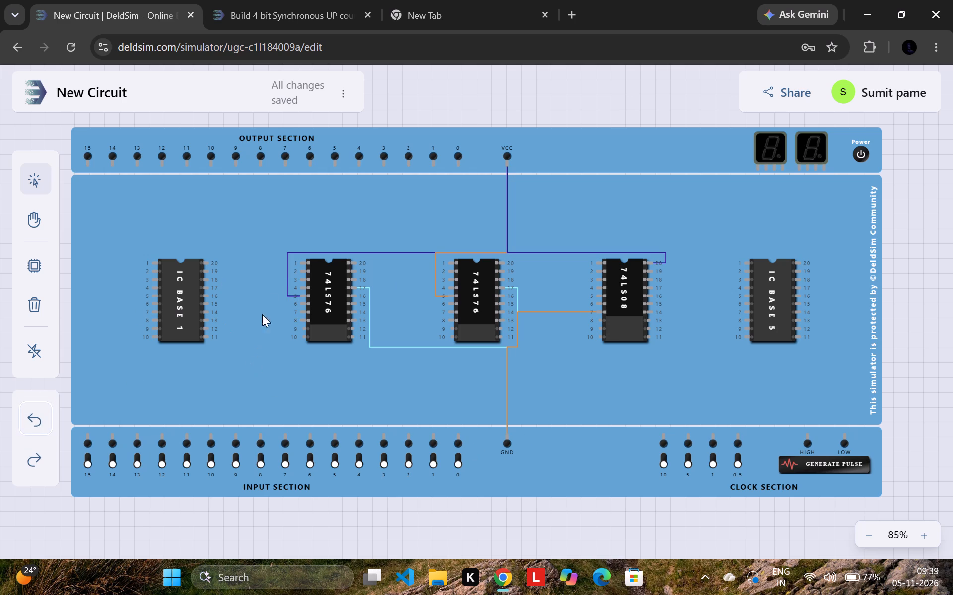
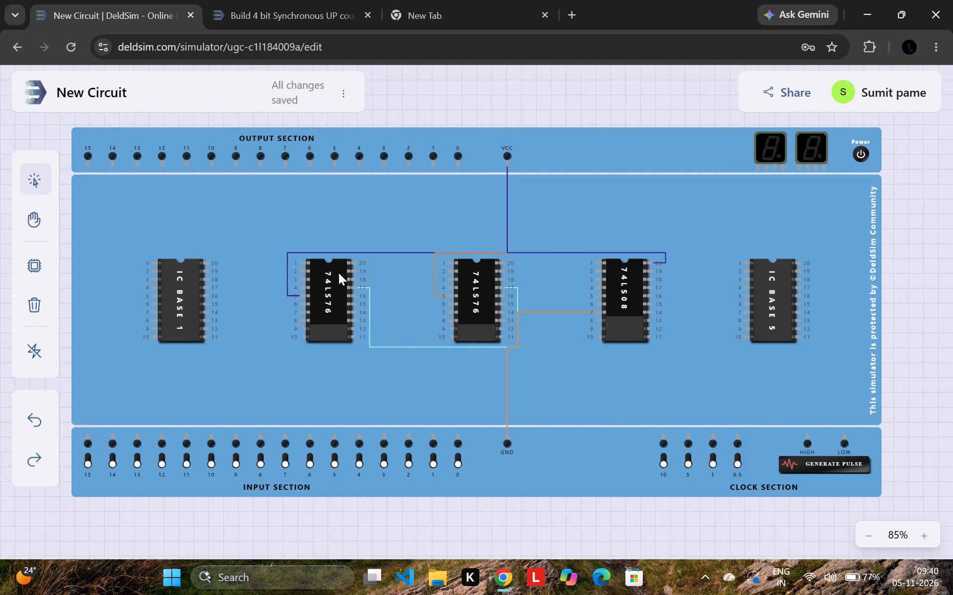
Wire pins 2, 3, 7 and 8 of the first 74LS76 and pins 2 and 3 of the second 74LS76 to VCC.
{"action": "left_click", "coordinate": [303, 264]}
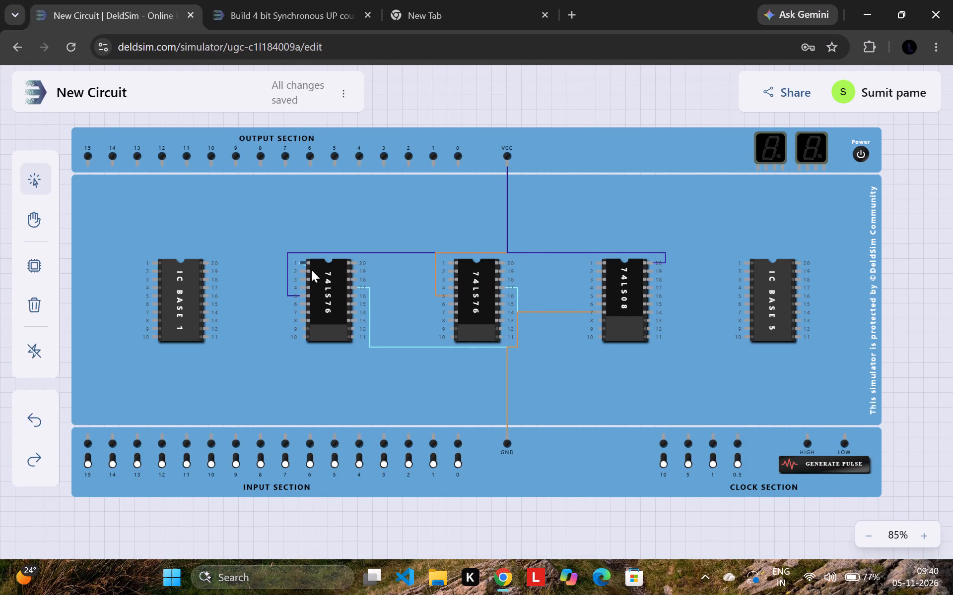
{"action": "key", "text": "Escape"}
{"action": "left_click", "coordinate": [303, 262]}
{"action": "left_click", "coordinate": [301, 272]}
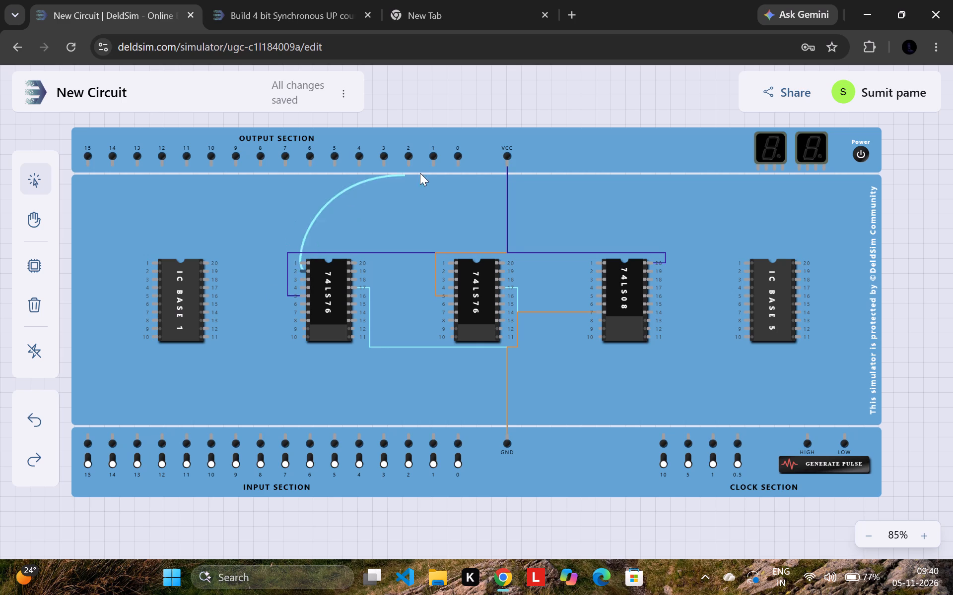
{"action": "left_click", "coordinate": [506, 165]}
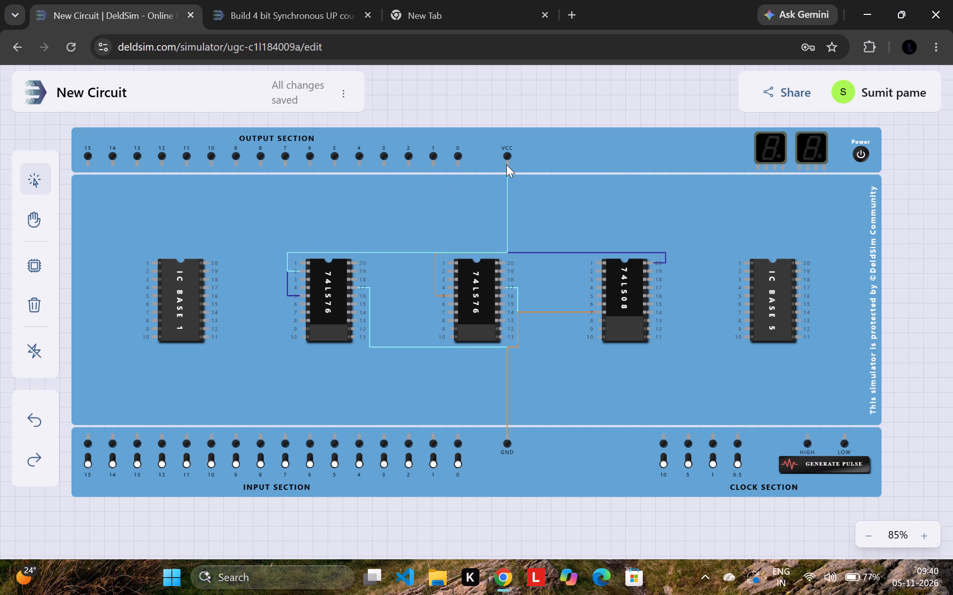
{"action": "left_click_drag", "start_coordinate": [304, 279], "coordinate": [509, 161]}
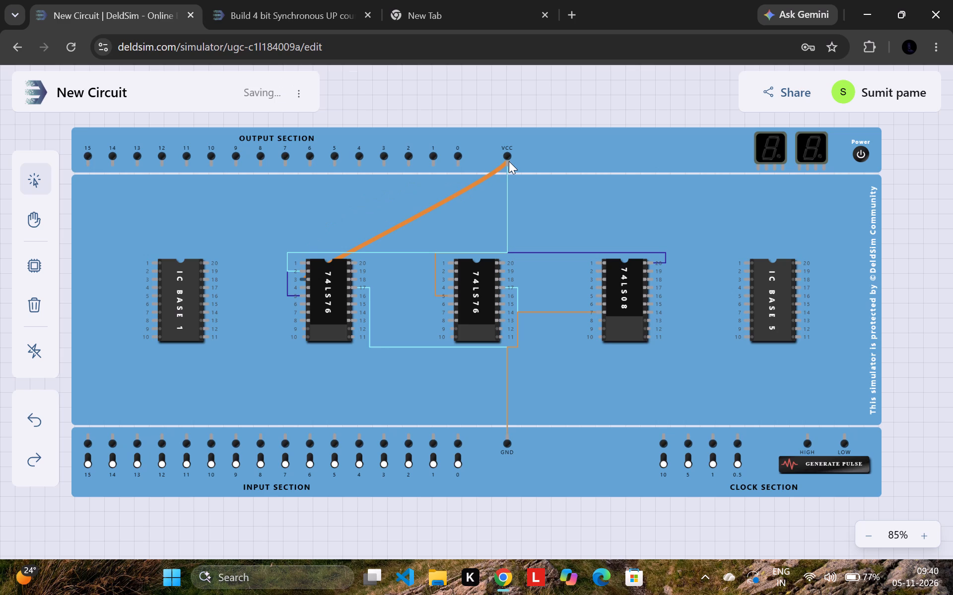
{"action": "left_click_drag", "start_coordinate": [450, 271], "coordinate": [504, 152]}
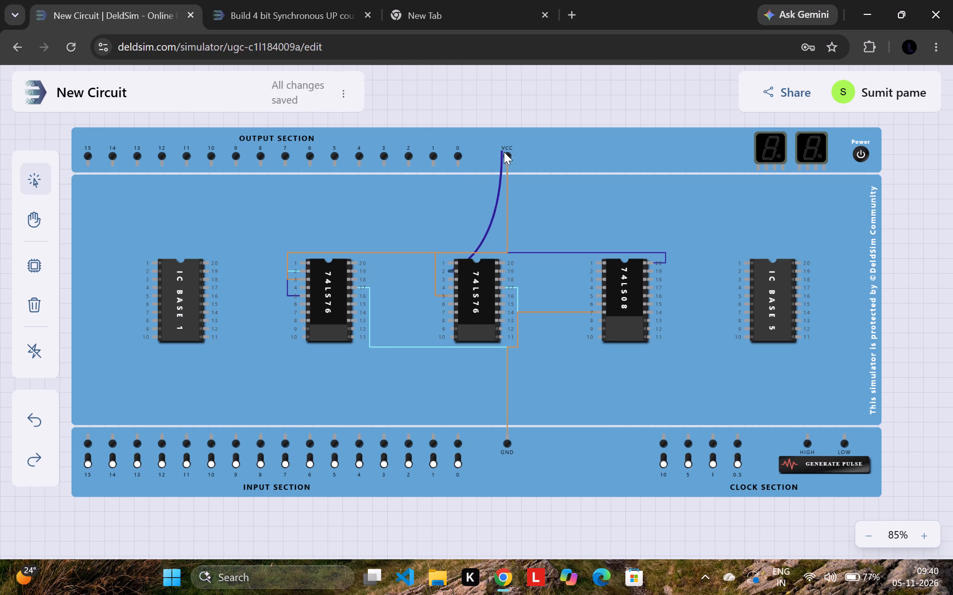
{"action": "left_click_drag", "start_coordinate": [504, 152], "coordinate": [506, 160]}
{"action": "left_click_drag", "start_coordinate": [446, 278], "coordinate": [472, 150]}
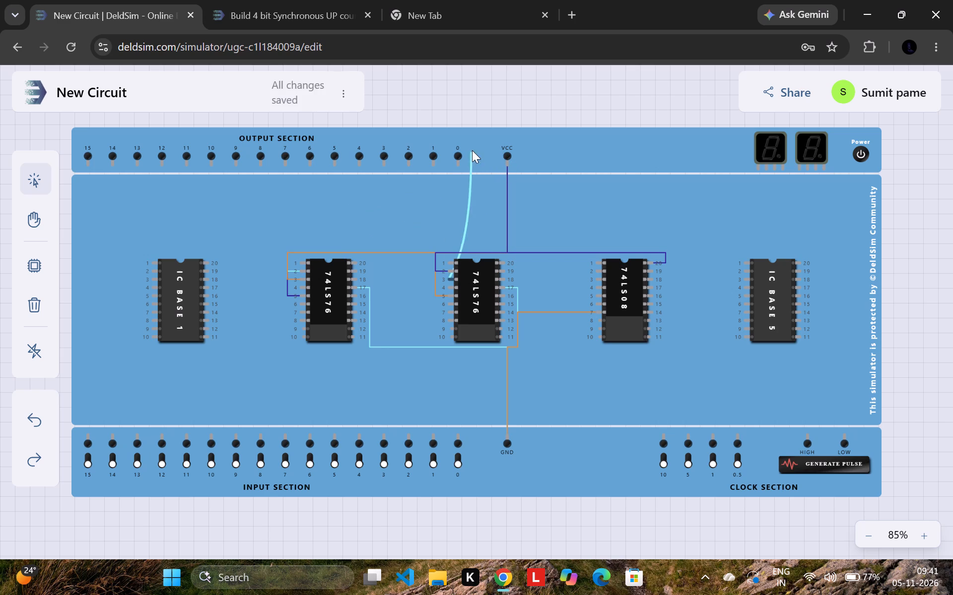
{"action": "left_click_drag", "start_coordinate": [472, 150], "coordinate": [505, 161]}
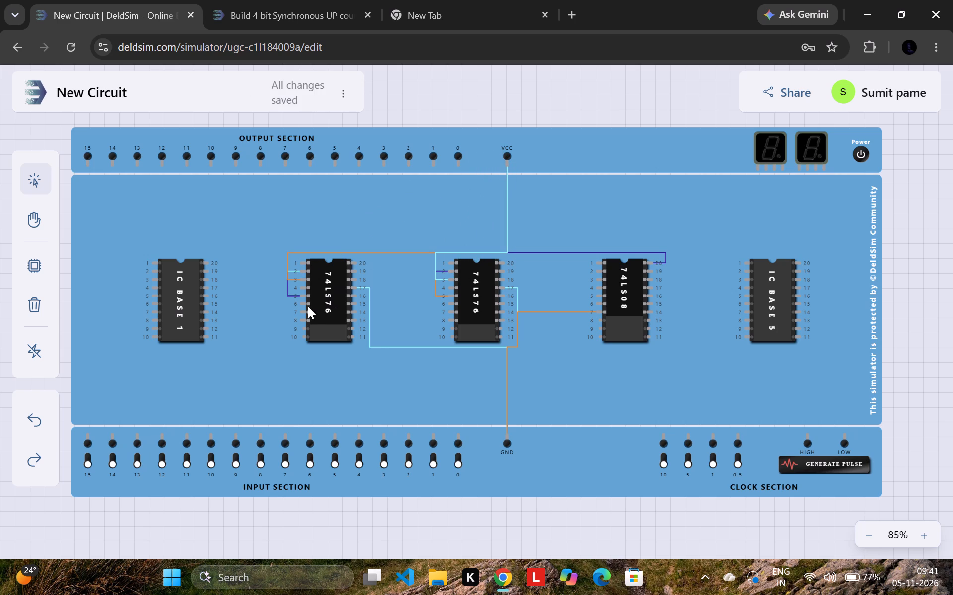
{"action": "left_click_drag", "start_coordinate": [306, 308], "coordinate": [506, 163]}
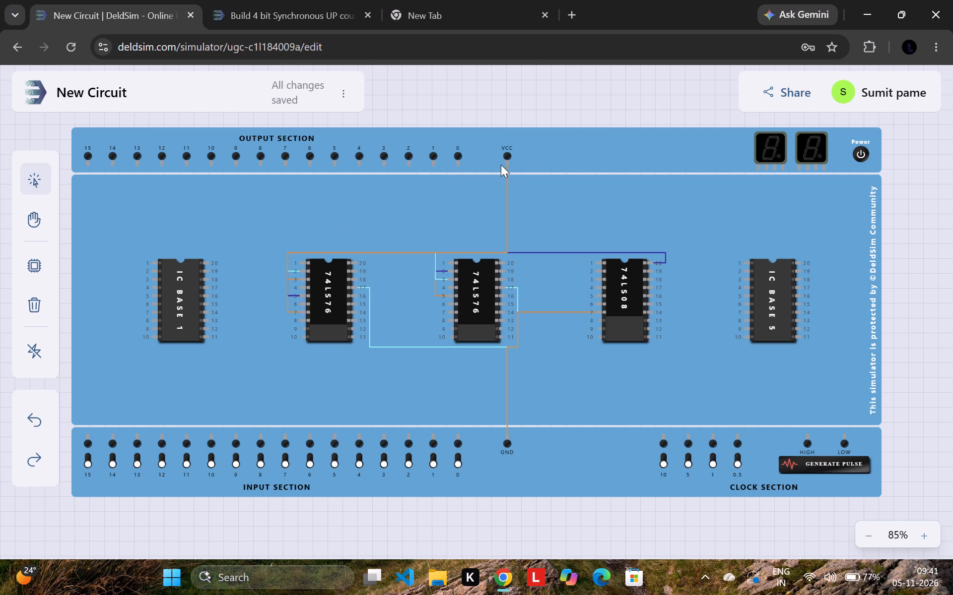
{"action": "left_click_drag", "start_coordinate": [304, 317], "coordinate": [507, 164]}
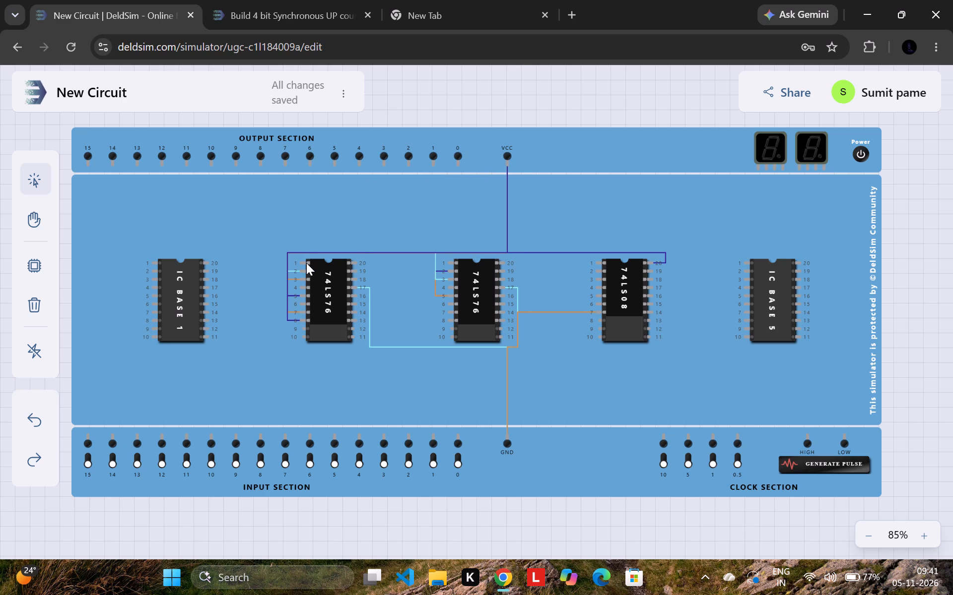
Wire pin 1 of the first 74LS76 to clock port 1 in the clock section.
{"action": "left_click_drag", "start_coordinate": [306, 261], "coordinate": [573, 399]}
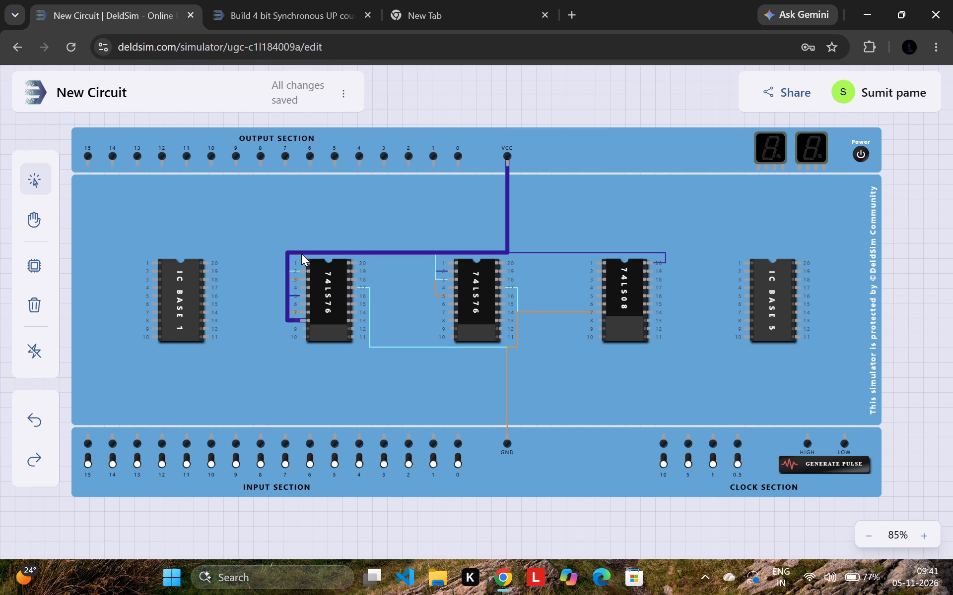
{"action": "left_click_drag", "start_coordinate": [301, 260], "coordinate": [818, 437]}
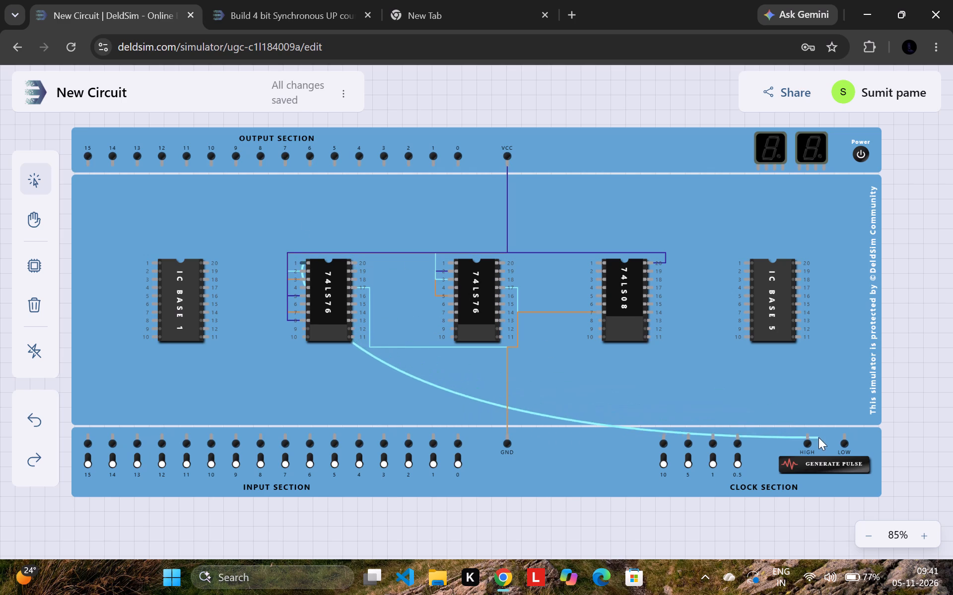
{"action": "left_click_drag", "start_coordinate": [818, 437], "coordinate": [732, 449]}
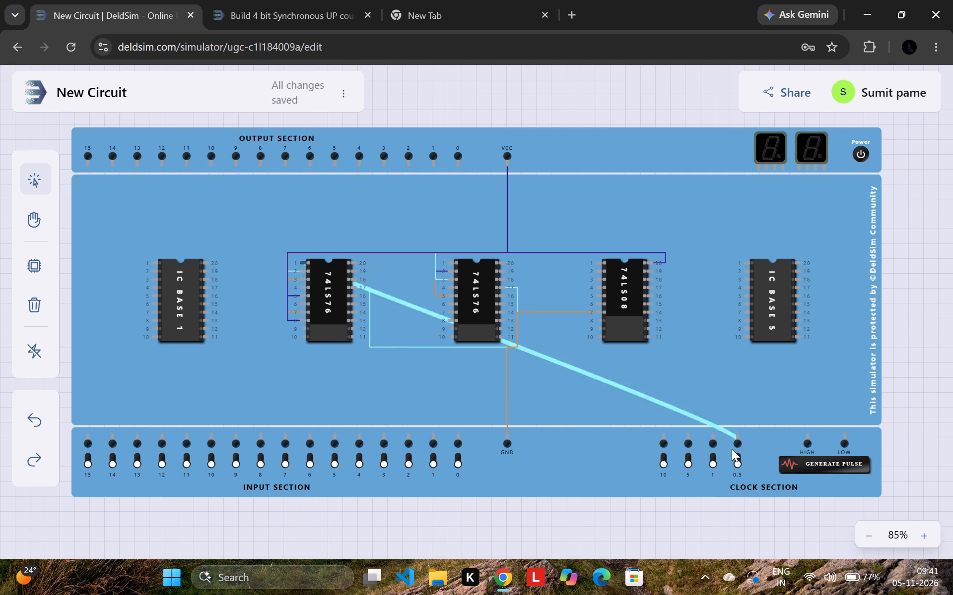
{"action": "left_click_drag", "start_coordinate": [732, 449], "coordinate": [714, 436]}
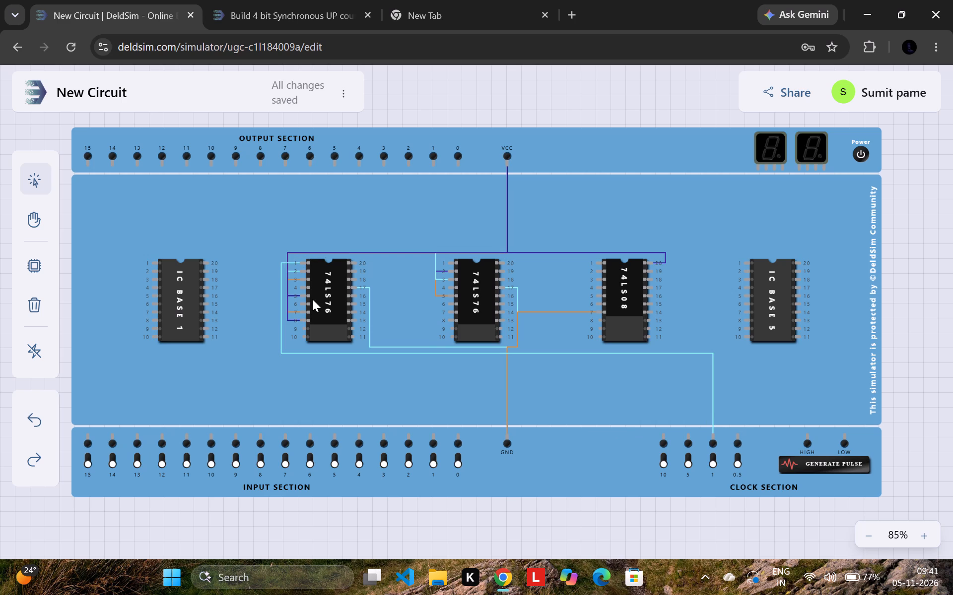
Step through the tutorial's early wiring stages and compare its clock pin 1 connection with the New Circuit.
{"action": "left_click", "coordinate": [269, 0]}
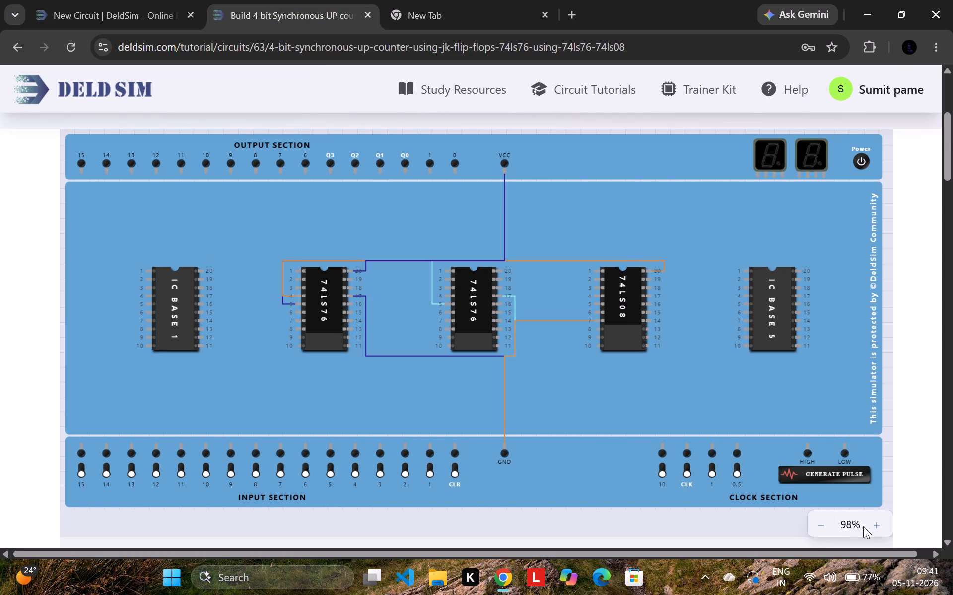
{"action": "scroll", "coordinate": [685, 412], "scroll_direction": "down", "scroll_amount": 2}
{"action": "triple_click", "coordinate": [874, 425]}
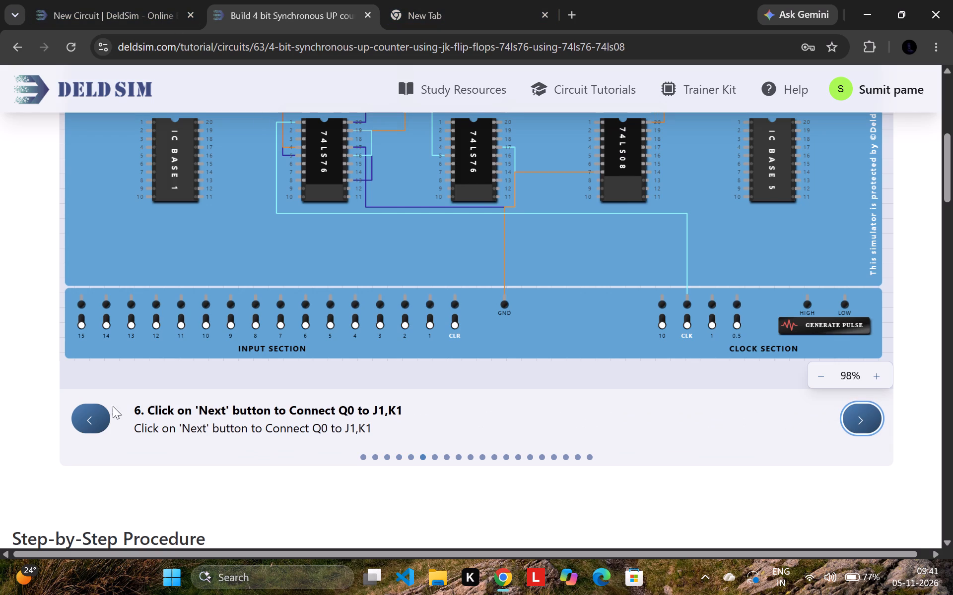
{"action": "double_click", "coordinate": [97, 420]}
{"action": "left_click", "coordinate": [97, 420]}
{"action": "left_click", "coordinate": [97, 420]}
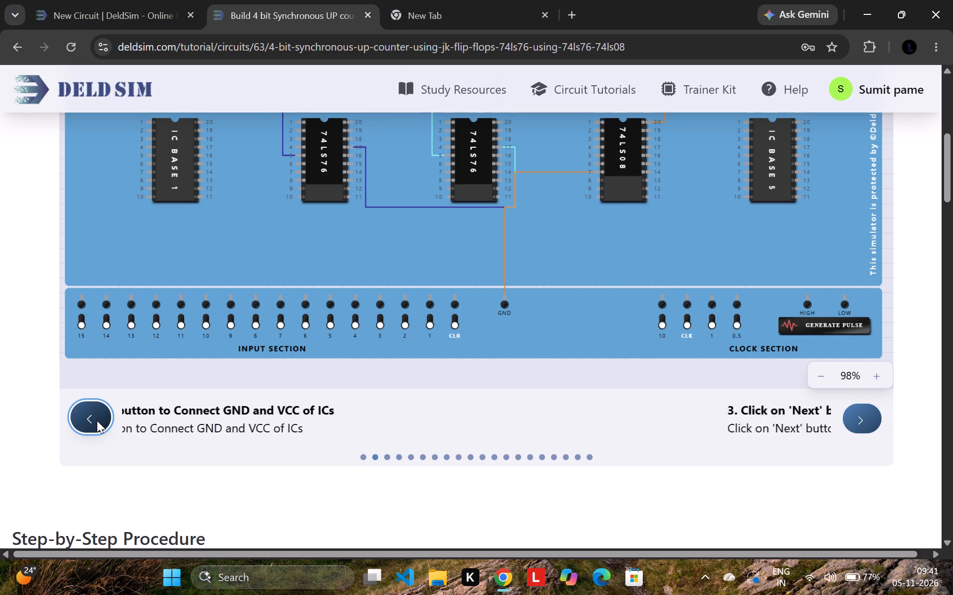
{"action": "double_click", "coordinate": [845, 417]}
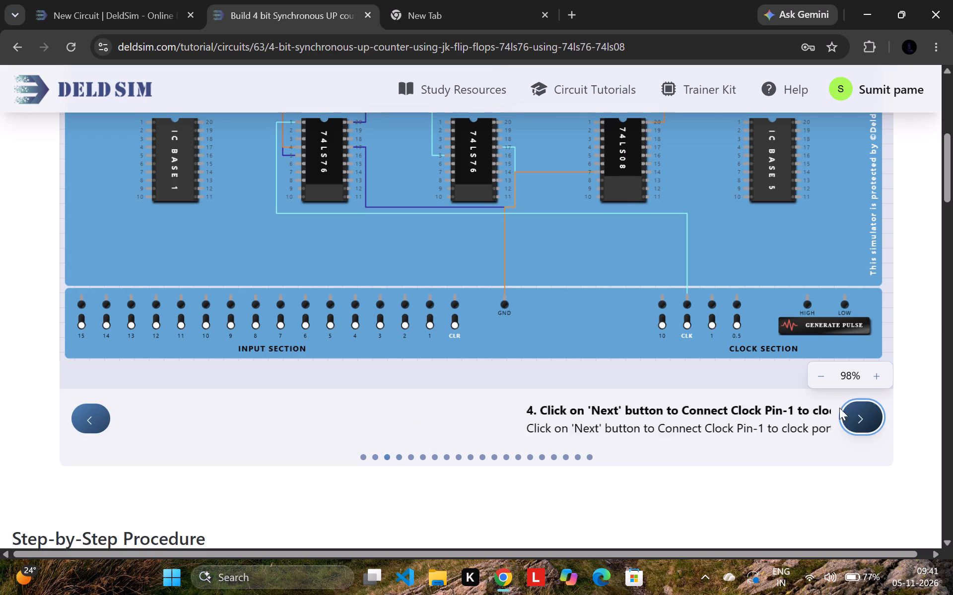
{"action": "left_click", "coordinate": [163, 2]}
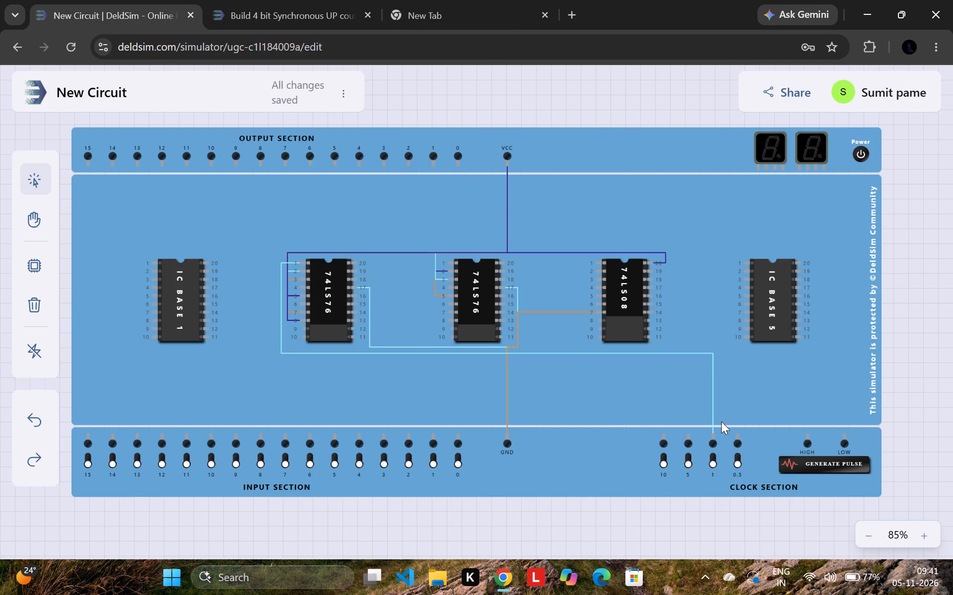
{"action": "left_click", "coordinate": [467, 6]}
{"action": "left_click", "coordinate": [297, 7]}
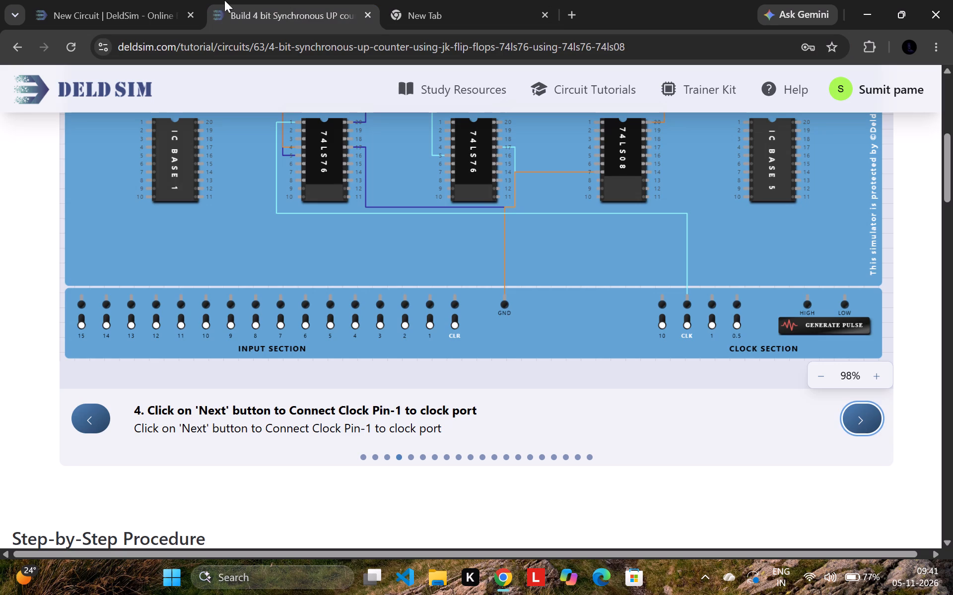
{"action": "left_click", "coordinate": [187, 0]}
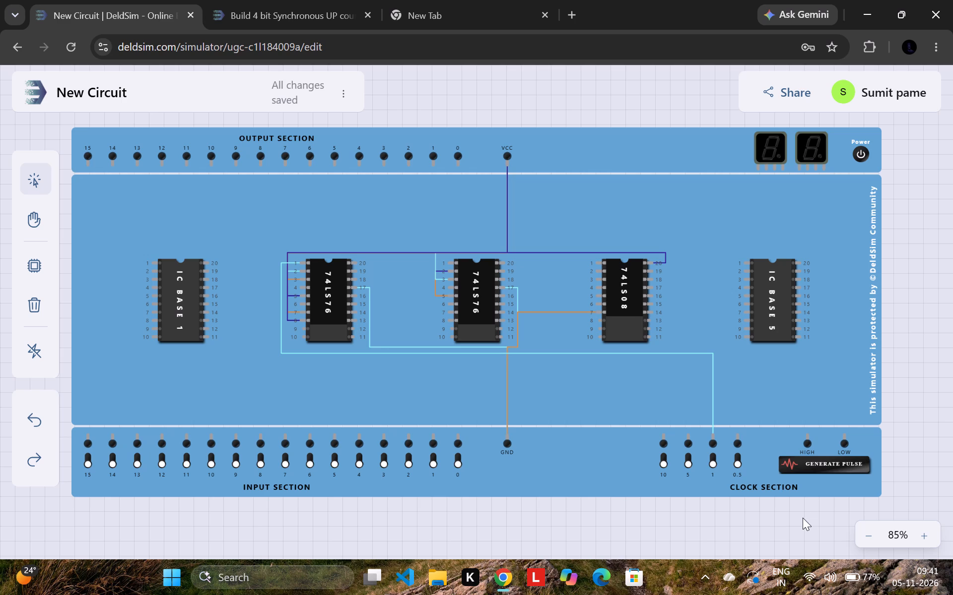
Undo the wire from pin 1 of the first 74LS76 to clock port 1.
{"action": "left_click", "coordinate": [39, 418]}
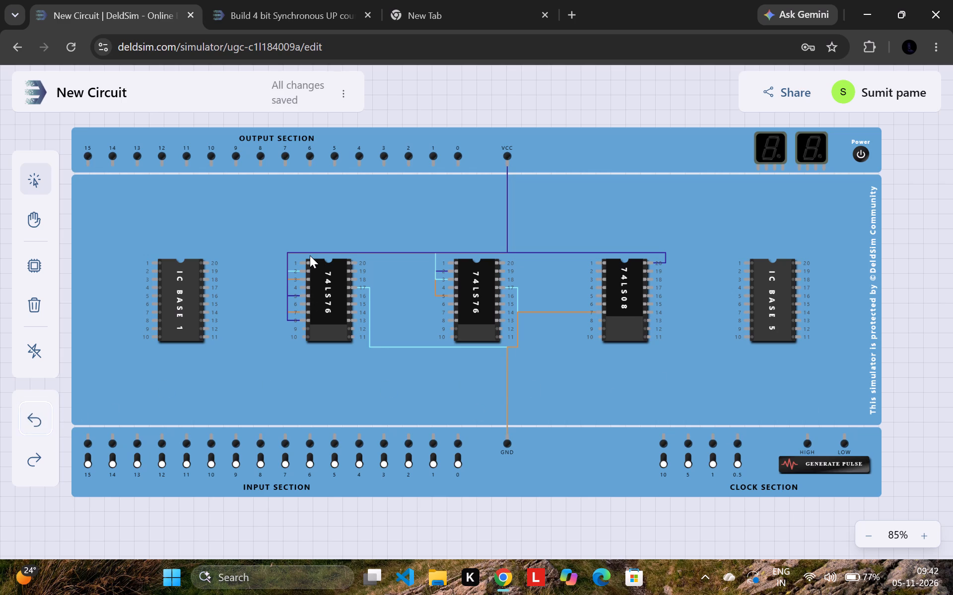
Wire pins 1 and 6 of the first 74LS76 and pin 1 of the second 74LS76 to clock port 5.
{"action": "left_click_drag", "start_coordinate": [305, 261], "coordinate": [689, 443]}
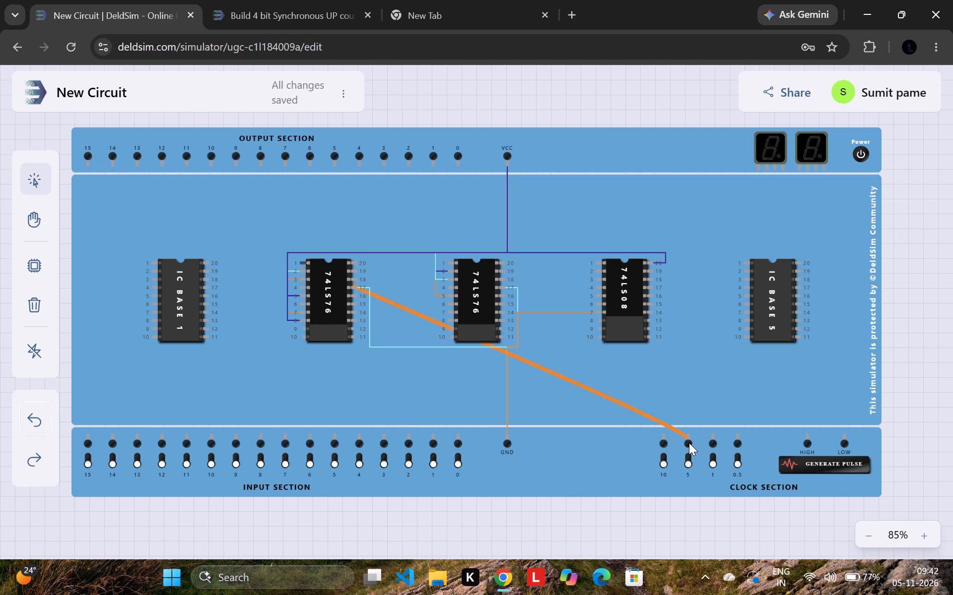
{"action": "left_click_drag", "start_coordinate": [689, 443], "coordinate": [688, 443]}
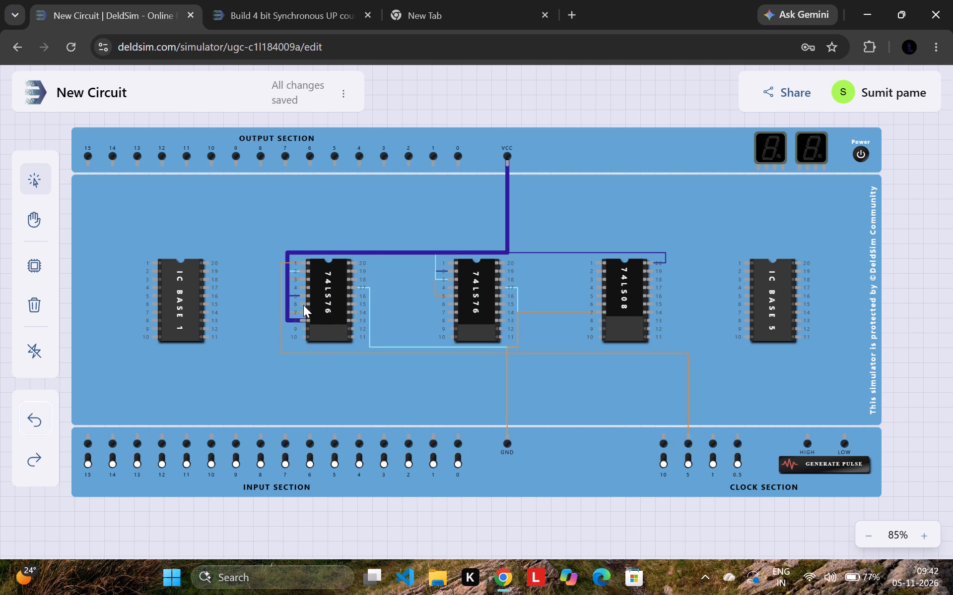
{"action": "left_click_drag", "start_coordinate": [303, 302], "coordinate": [691, 438]}
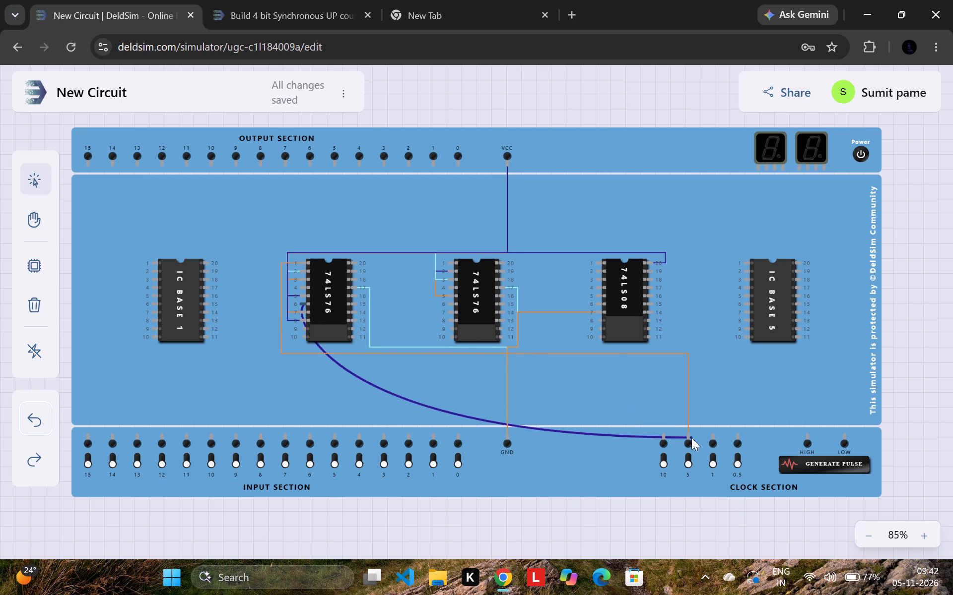
{"action": "left_click_drag", "start_coordinate": [691, 438], "coordinate": [688, 438]}
{"action": "left_click_drag", "start_coordinate": [452, 260], "coordinate": [702, 437]}
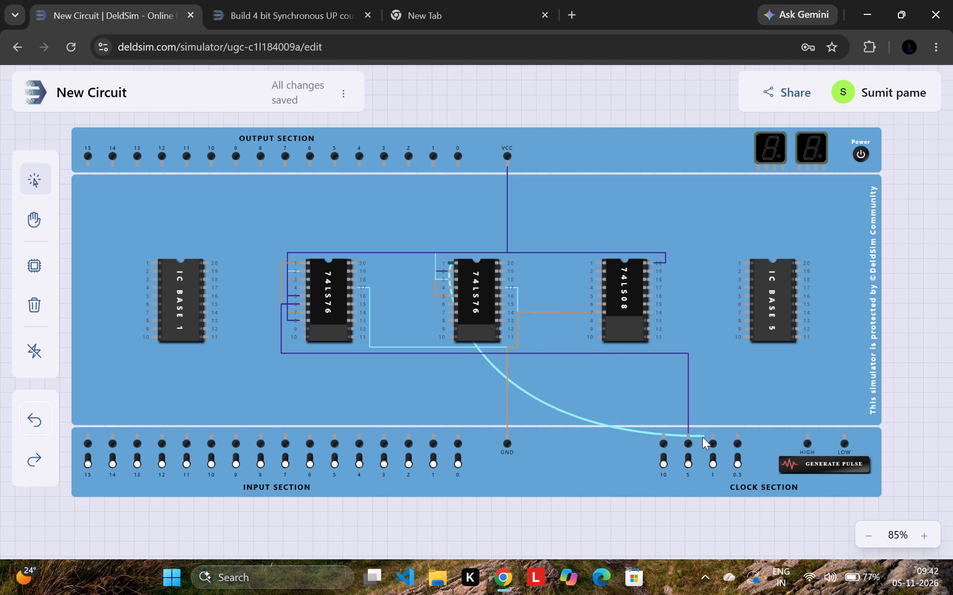
{"action": "left_click_drag", "start_coordinate": [702, 437], "coordinate": [686, 441]}
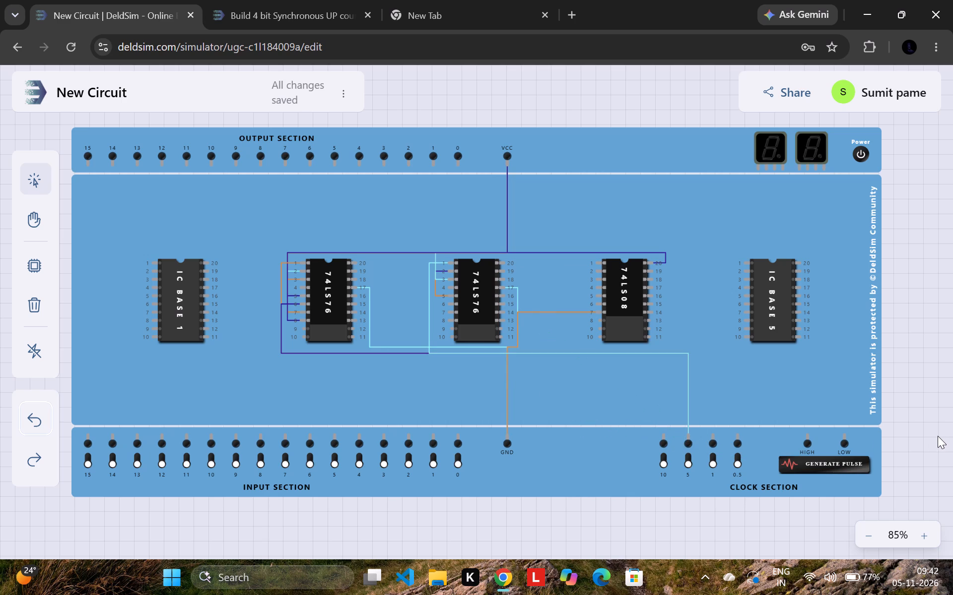
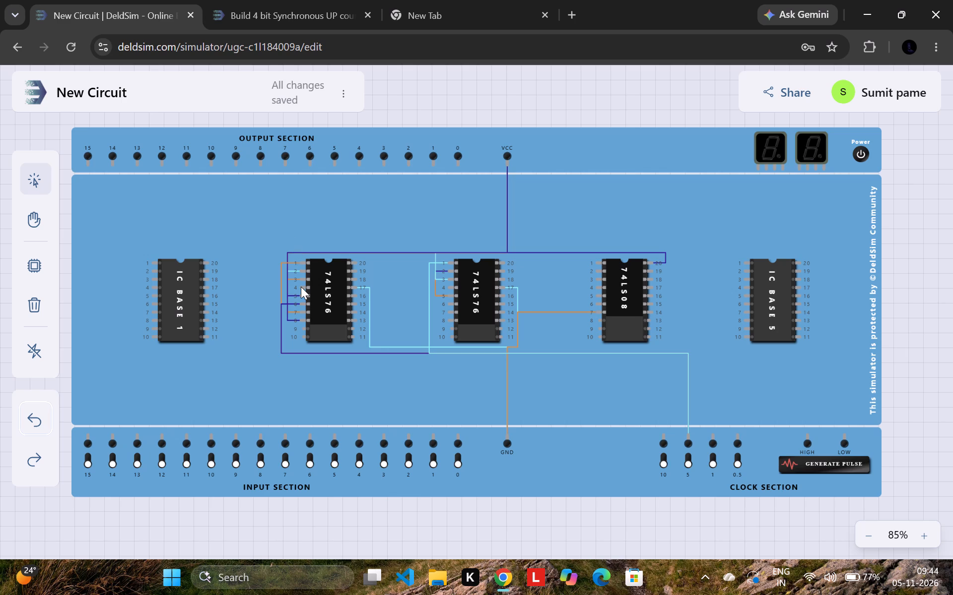
Wire pin 19 of the first 74LS76 to pin 1 of the 74LS08, and pin 19 of the second 74LS76 to its pin 2.
{"action": "left_click", "coordinate": [301, 287]}
{"action": "left_click", "coordinate": [301, 287]}
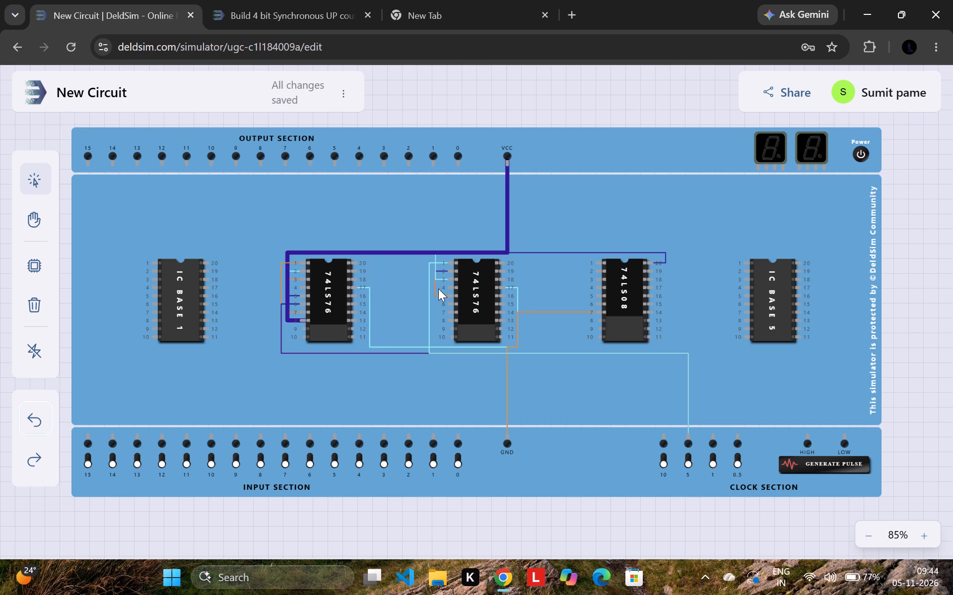
{"action": "left_click", "coordinate": [357, 270]}
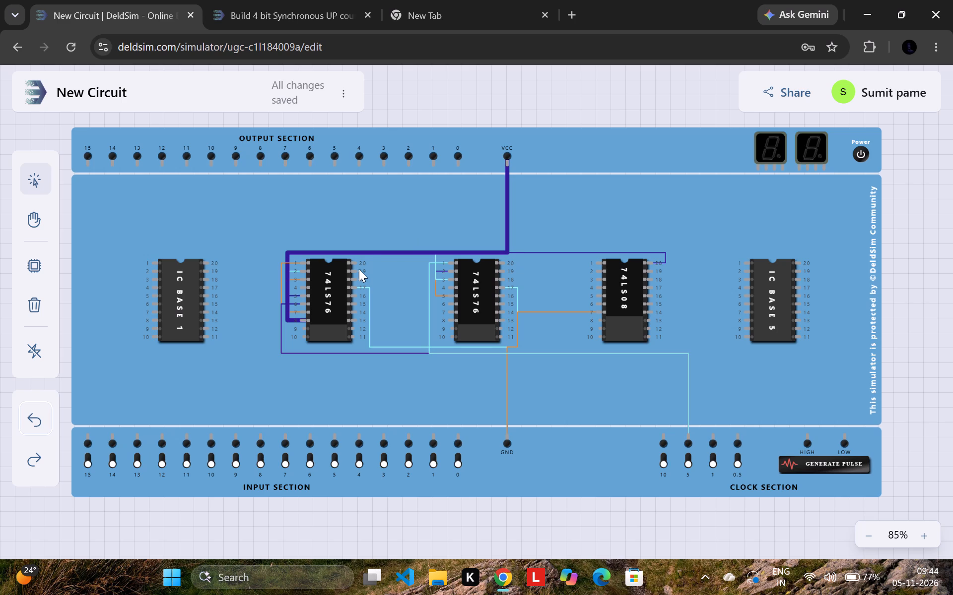
{"action": "left_click", "coordinate": [358, 269]}
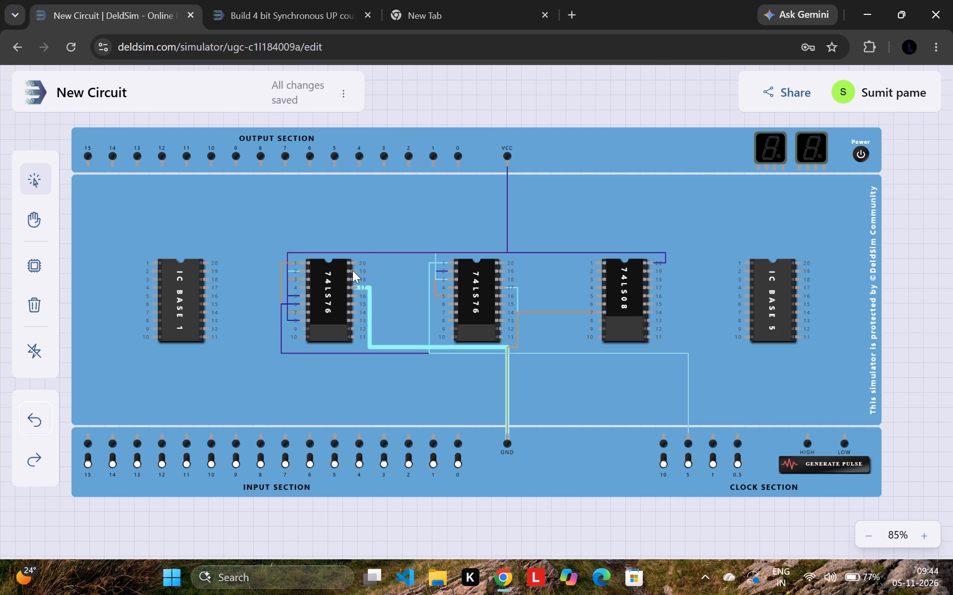
{"action": "left_click_drag", "start_coordinate": [353, 270], "coordinate": [602, 262]}
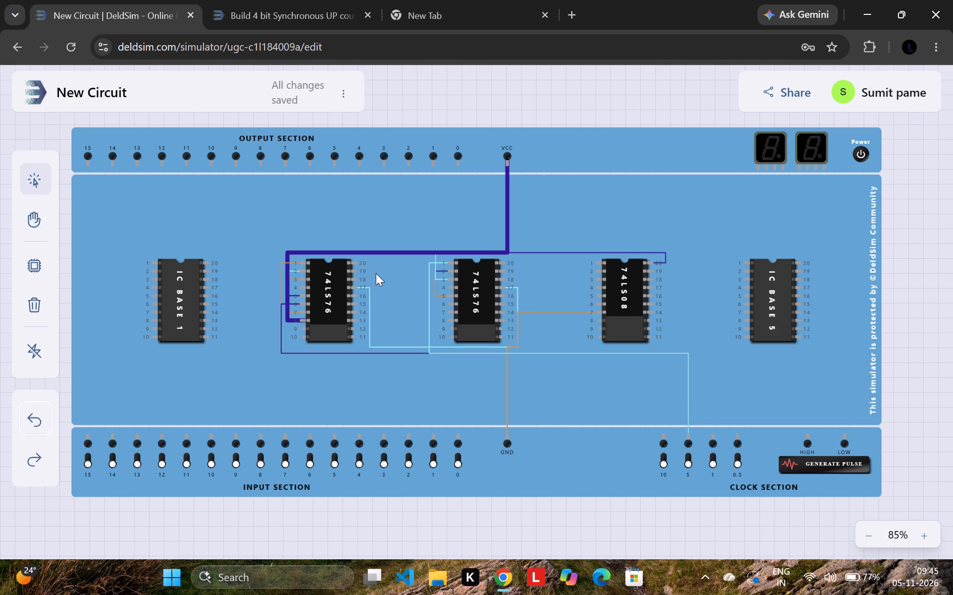
{"action": "left_click_drag", "start_coordinate": [352, 268], "coordinate": [520, 286]}
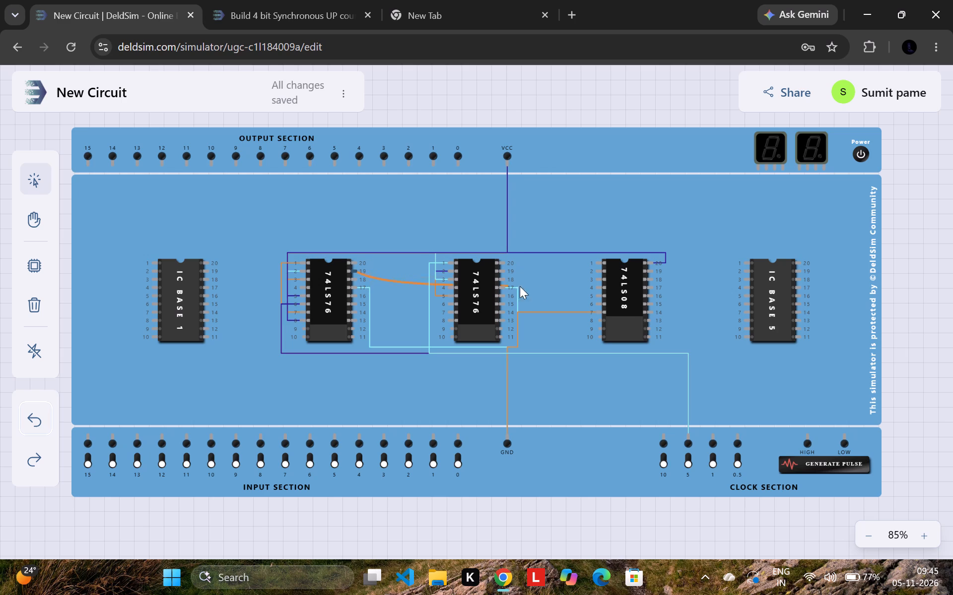
{"action": "left_click_drag", "start_coordinate": [520, 286], "coordinate": [598, 264]}
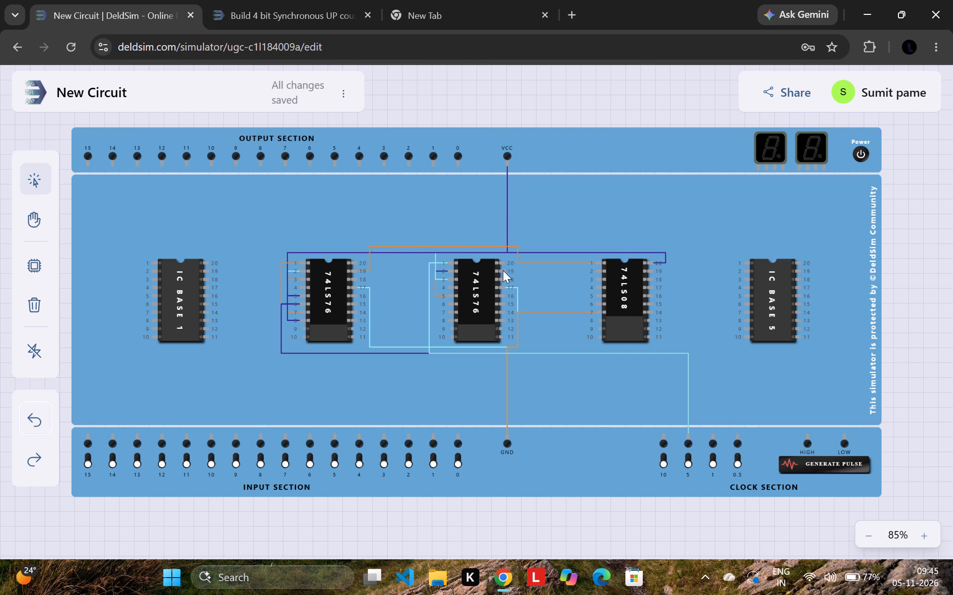
{"action": "left_click_drag", "start_coordinate": [503, 268], "coordinate": [601, 270]}
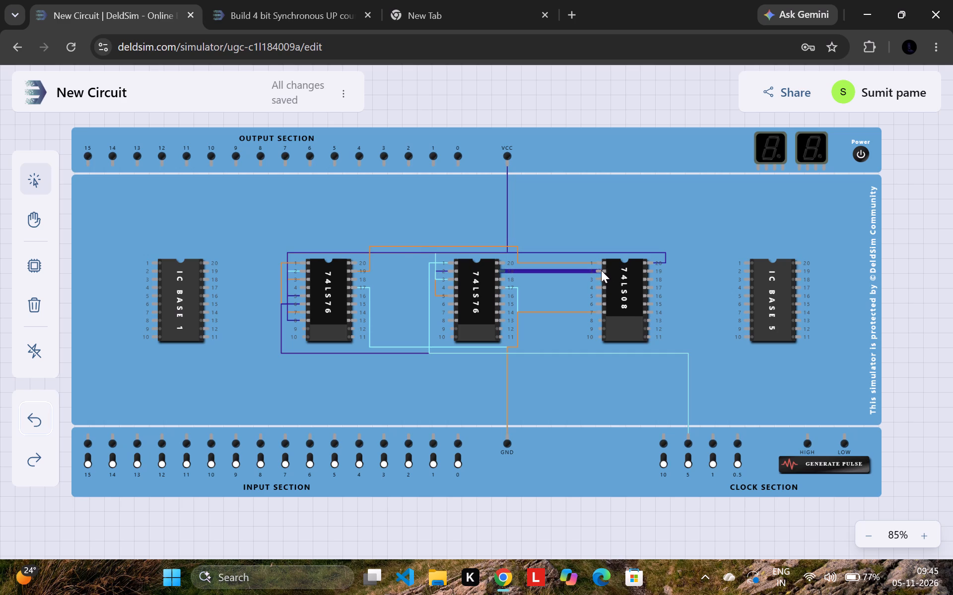
{"action": "left_click_drag", "start_coordinate": [601, 270], "coordinate": [598, 268]}
Wire pin 3 of the 74LS08 to pin 13 of the first 74LS76.
{"action": "left_click_drag", "start_coordinate": [597, 278], "coordinate": [587, 273]}
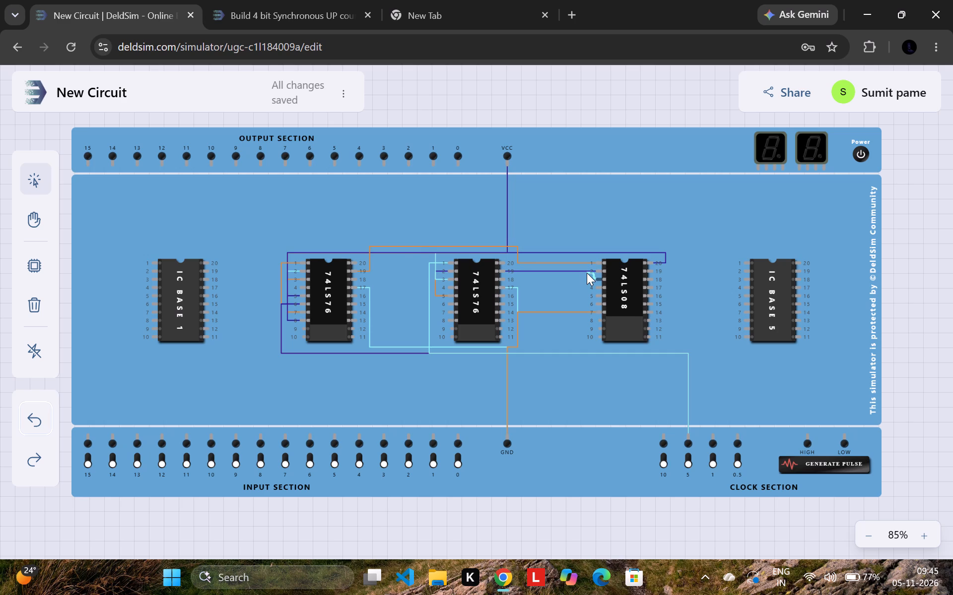
{"action": "left_click_drag", "start_coordinate": [587, 273], "coordinate": [570, 272]}
{"action": "left_click_drag", "start_coordinate": [570, 272], "coordinate": [354, 324]}
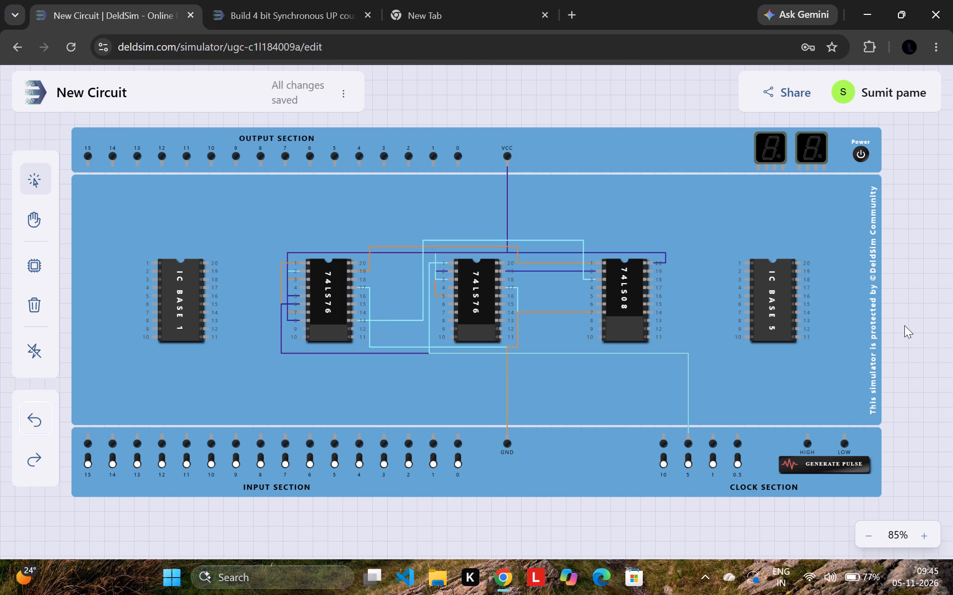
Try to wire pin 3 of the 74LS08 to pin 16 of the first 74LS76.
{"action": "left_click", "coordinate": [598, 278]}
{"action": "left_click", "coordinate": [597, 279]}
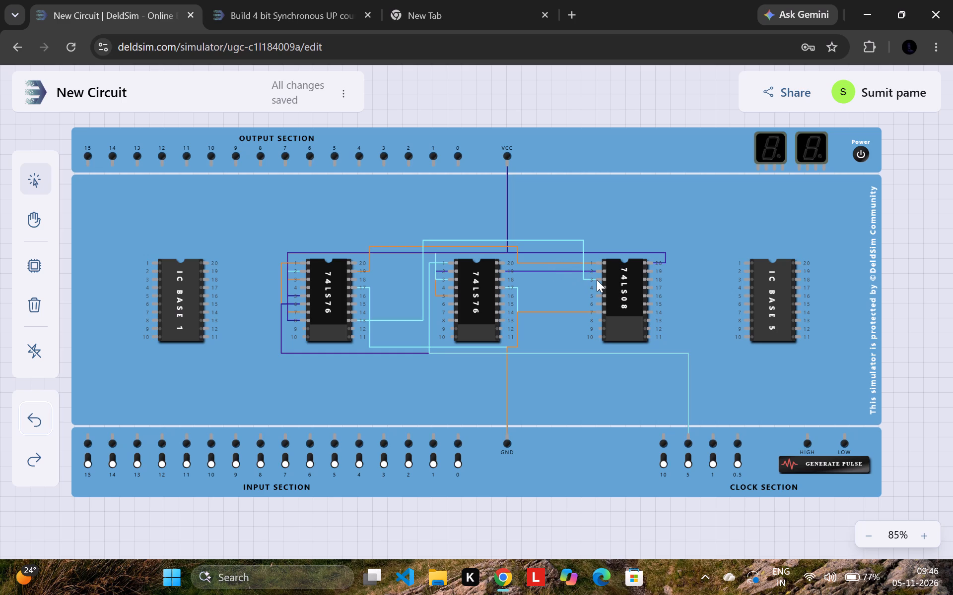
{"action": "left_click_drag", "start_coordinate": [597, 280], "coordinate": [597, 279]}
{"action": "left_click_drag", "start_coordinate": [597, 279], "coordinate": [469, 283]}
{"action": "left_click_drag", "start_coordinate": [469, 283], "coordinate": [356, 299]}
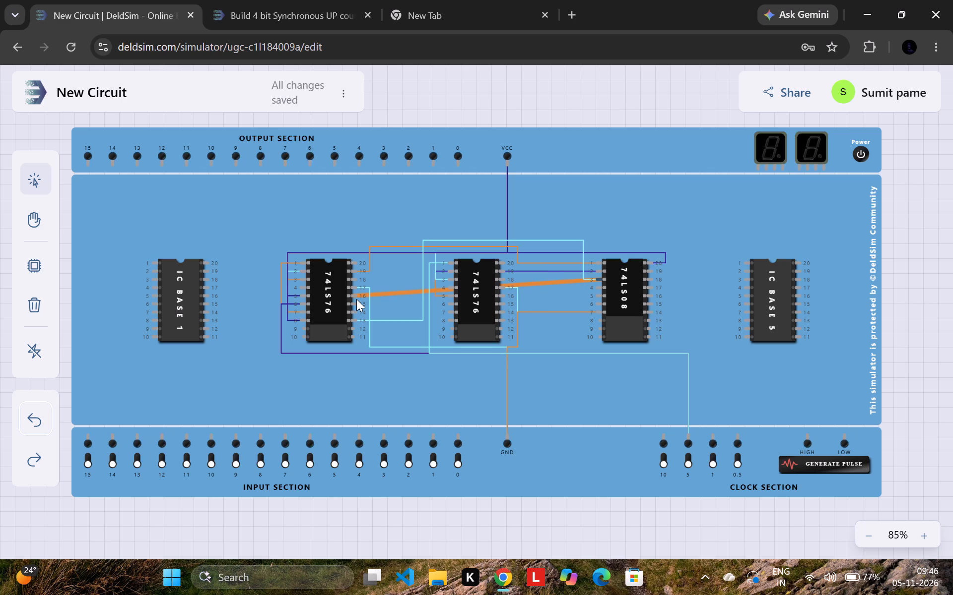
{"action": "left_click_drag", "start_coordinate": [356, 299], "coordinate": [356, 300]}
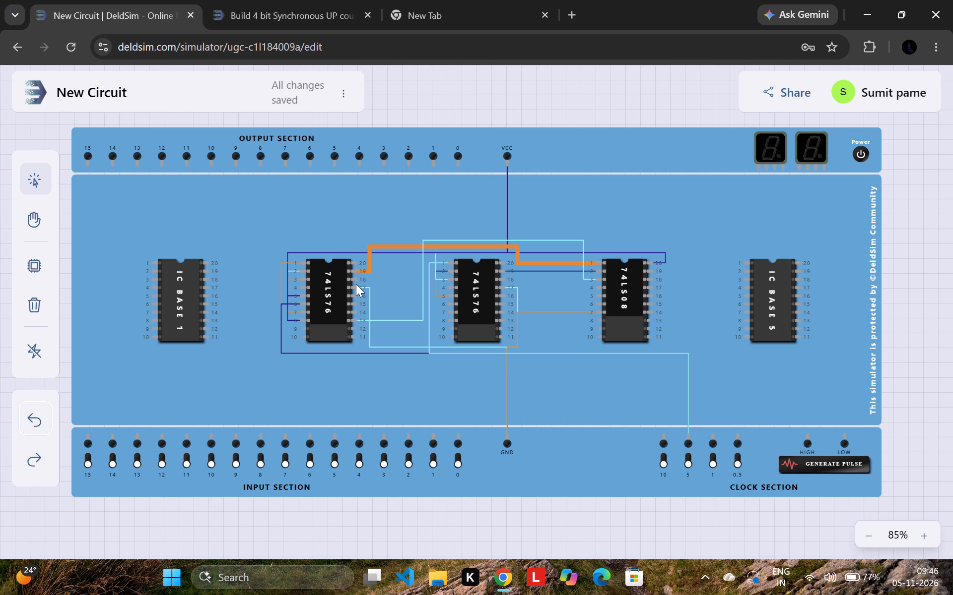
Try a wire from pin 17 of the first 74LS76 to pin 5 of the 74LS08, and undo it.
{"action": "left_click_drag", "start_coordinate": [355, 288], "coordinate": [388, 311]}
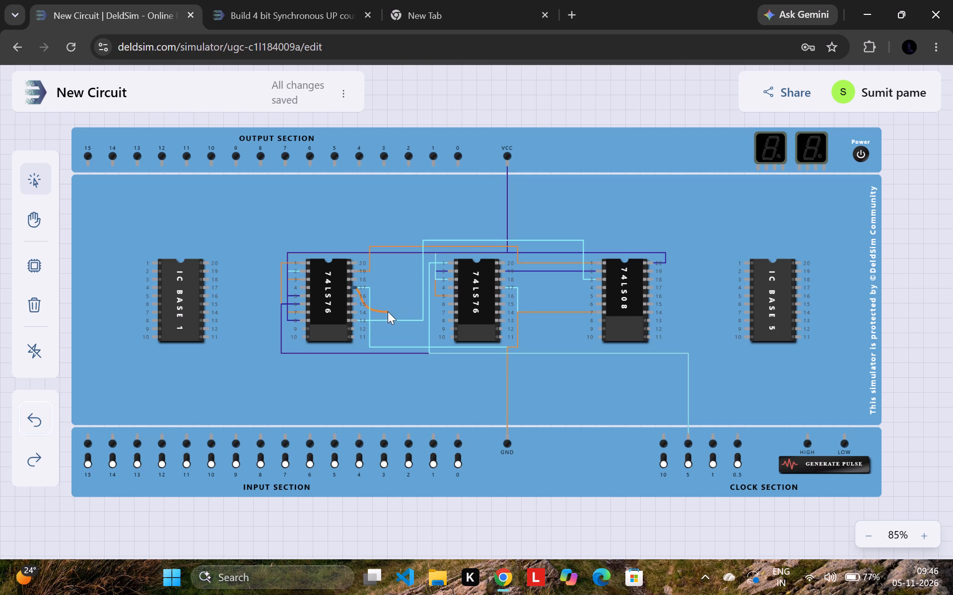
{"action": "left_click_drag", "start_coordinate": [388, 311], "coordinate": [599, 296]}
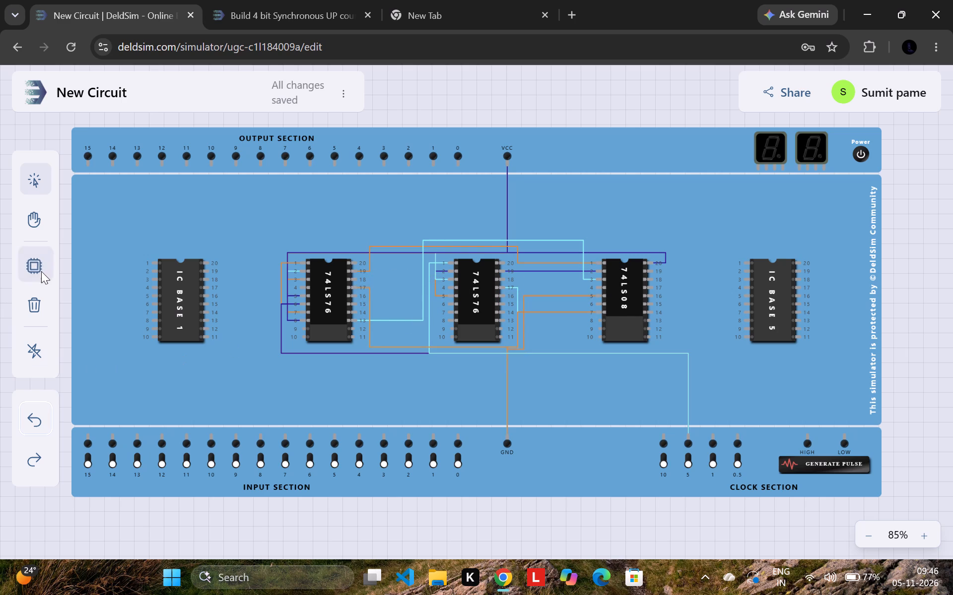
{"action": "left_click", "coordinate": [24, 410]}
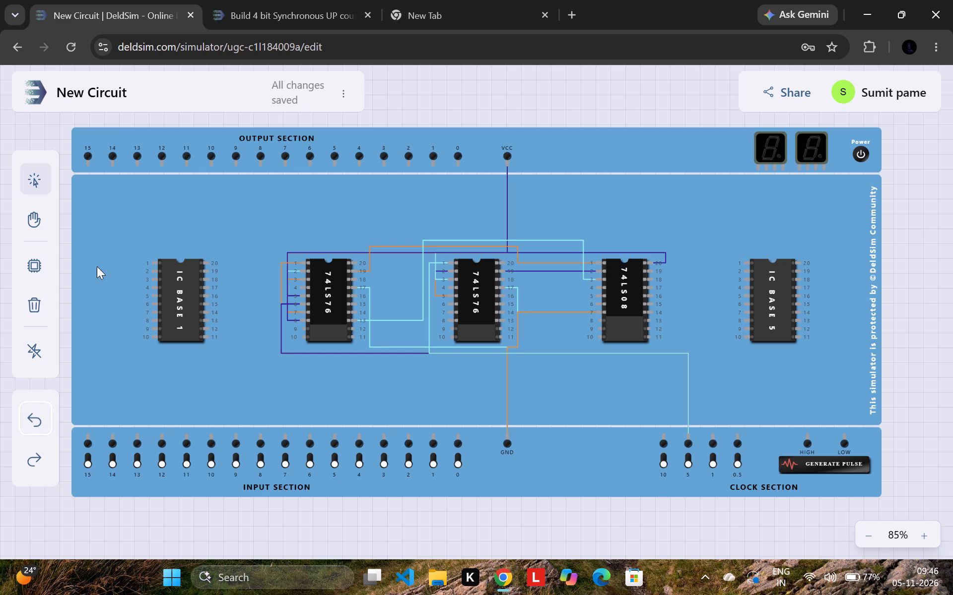
Wire pin 16 of the first 74LS76 to pin 3 of the 74LS08.
{"action": "left_click_drag", "start_coordinate": [350, 283], "coordinate": [407, 283]}
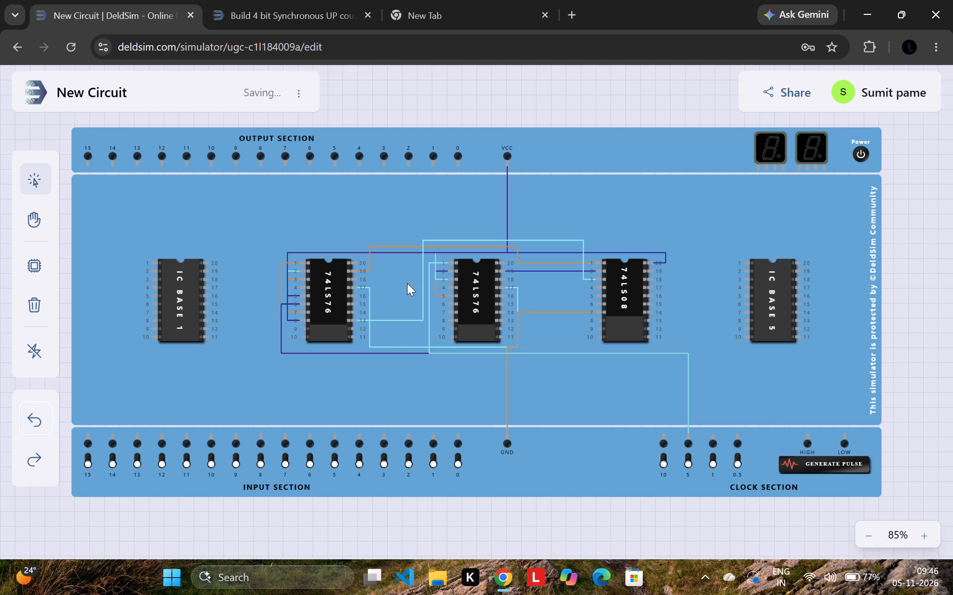
{"action": "left_click_drag", "start_coordinate": [407, 283], "coordinate": [472, 287]}
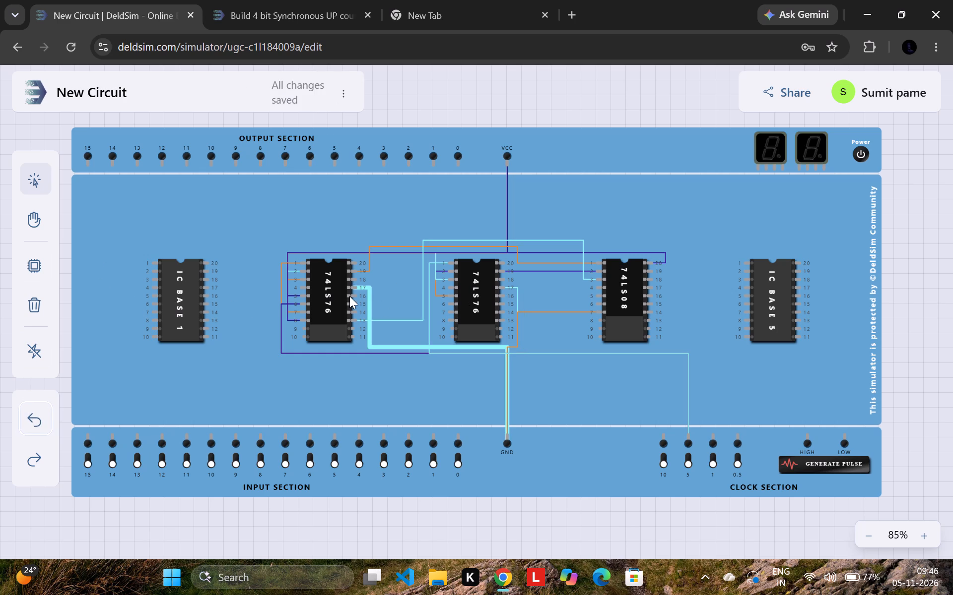
{"action": "left_click_drag", "start_coordinate": [351, 296], "coordinate": [470, 296]}
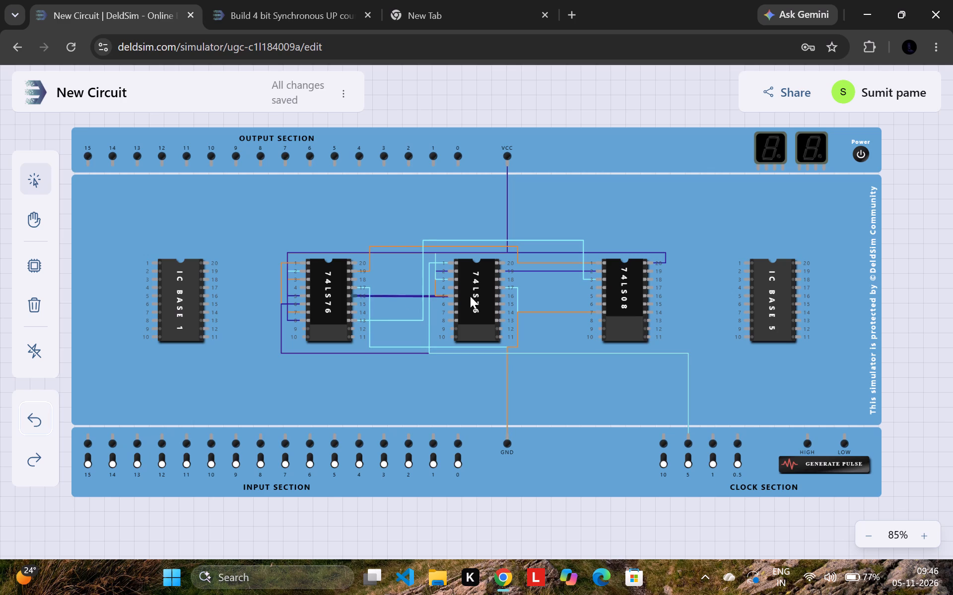
{"action": "left_click_drag", "start_coordinate": [470, 296], "coordinate": [597, 278]}
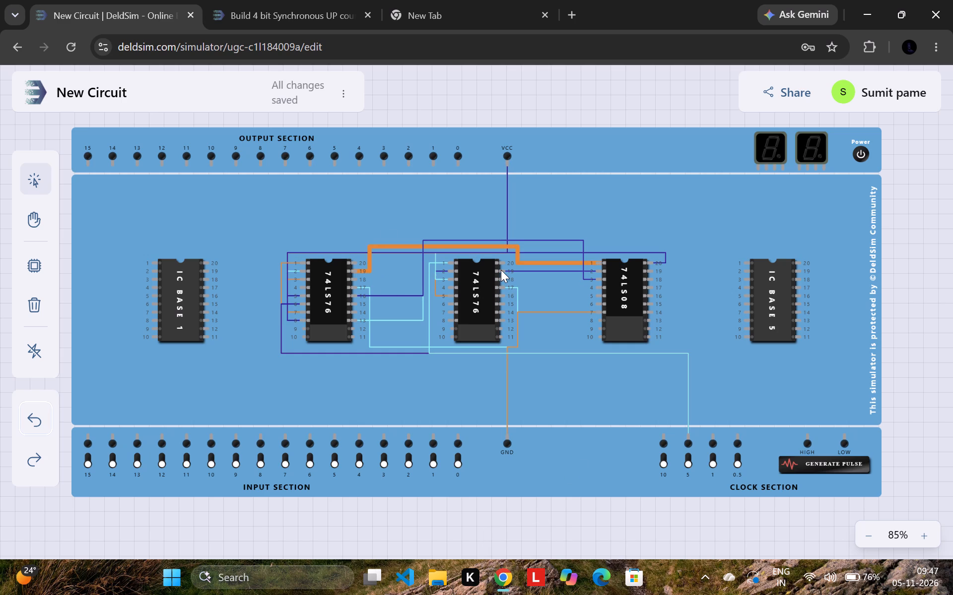
Wire pins 4 and 20 of the first 74LS76 to pin 19 of the second 74LS76.
{"action": "left_click_drag", "start_coordinate": [501, 270], "coordinate": [299, 283]}
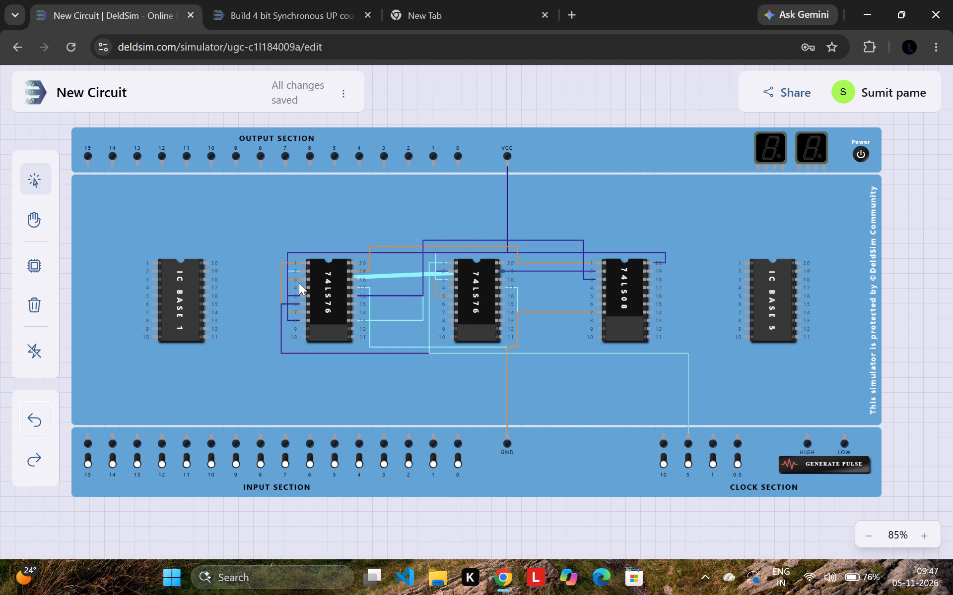
{"action": "left_click_drag", "start_coordinate": [299, 283], "coordinate": [306, 286]}
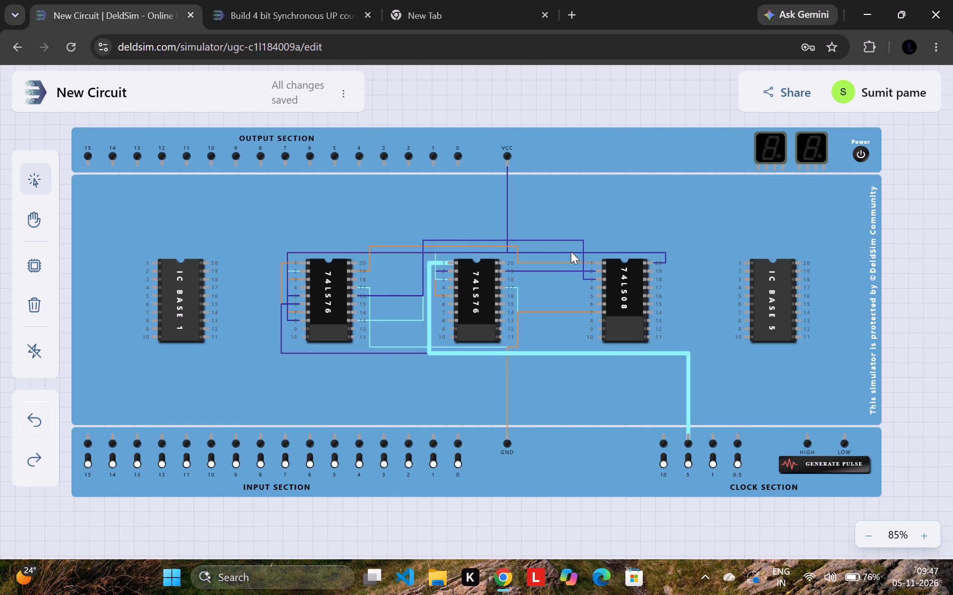
{"action": "left_click", "coordinate": [500, 278]}
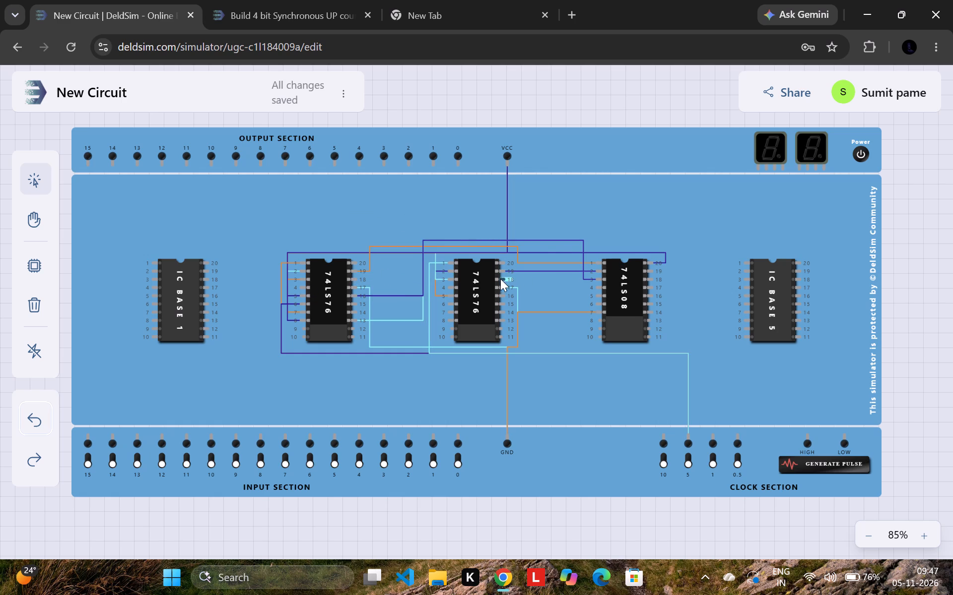
{"action": "left_click", "coordinate": [504, 276]}
{"action": "left_click_drag", "start_coordinate": [503, 268], "coordinate": [468, 196]}
{"action": "left_click_drag", "start_coordinate": [468, 196], "coordinate": [303, 288]}
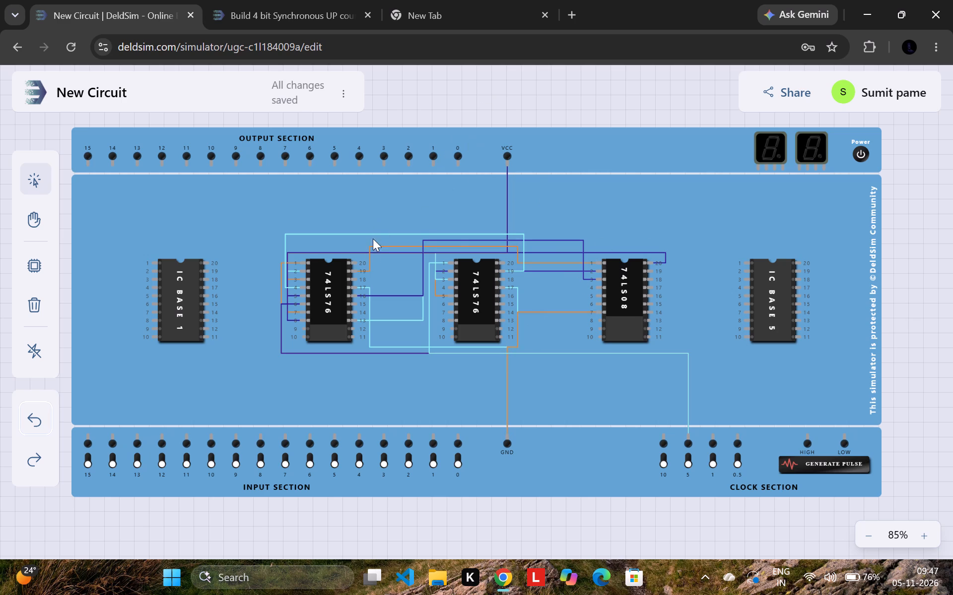
{"action": "left_click_drag", "start_coordinate": [355, 263], "coordinate": [517, 248]}
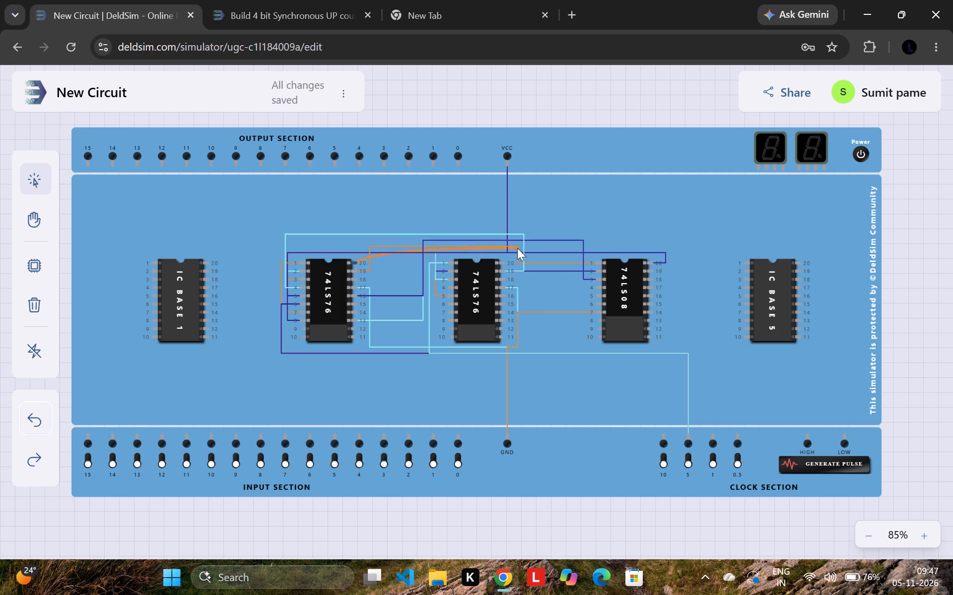
{"action": "left_click_drag", "start_coordinate": [517, 248], "coordinate": [480, 259]}
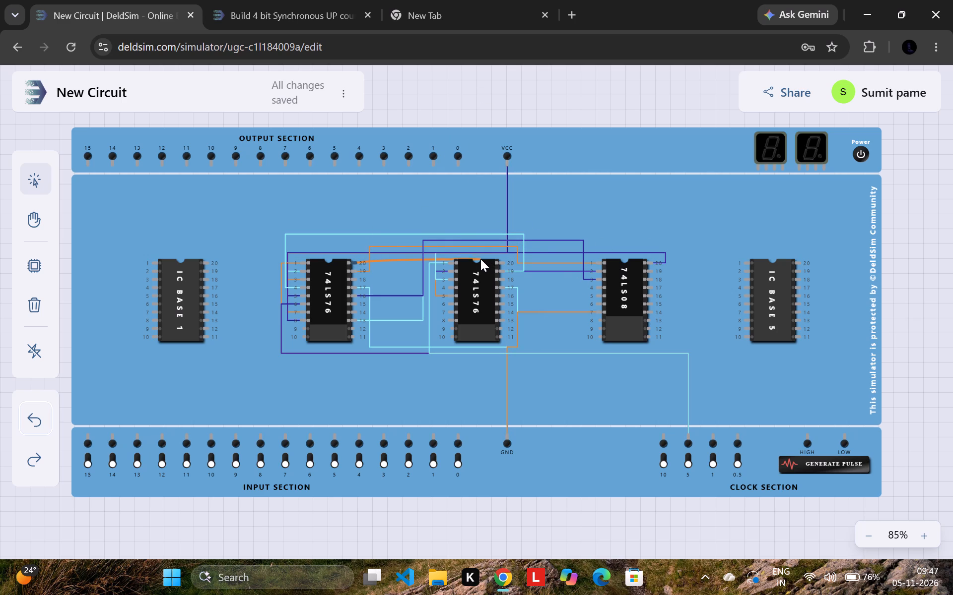
{"action": "left_click_drag", "start_coordinate": [480, 259], "coordinate": [466, 258]}
{"action": "left_click_drag", "start_coordinate": [466, 258], "coordinate": [493, 273]}
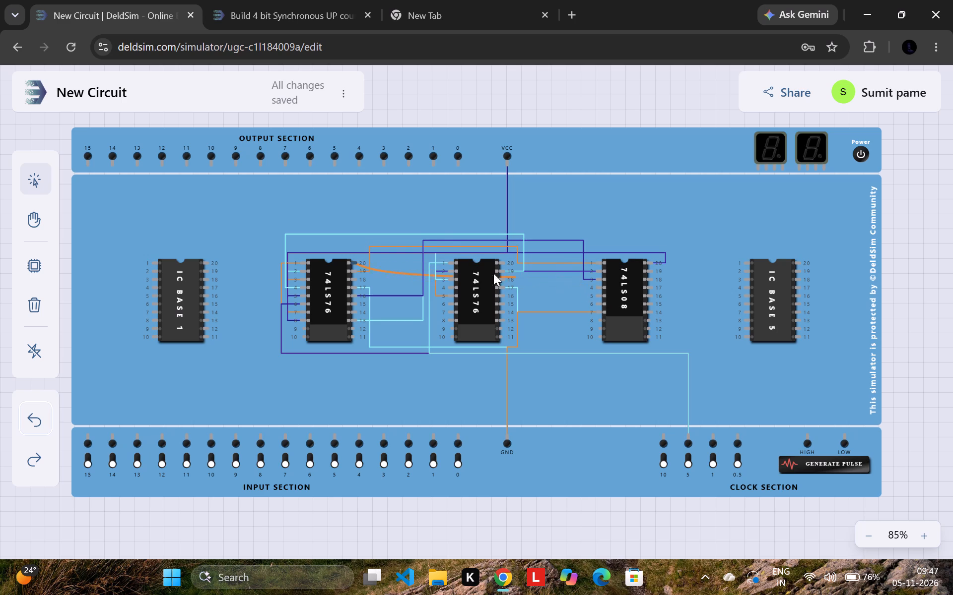
{"action": "left_click_drag", "start_coordinate": [493, 273], "coordinate": [502, 271]}
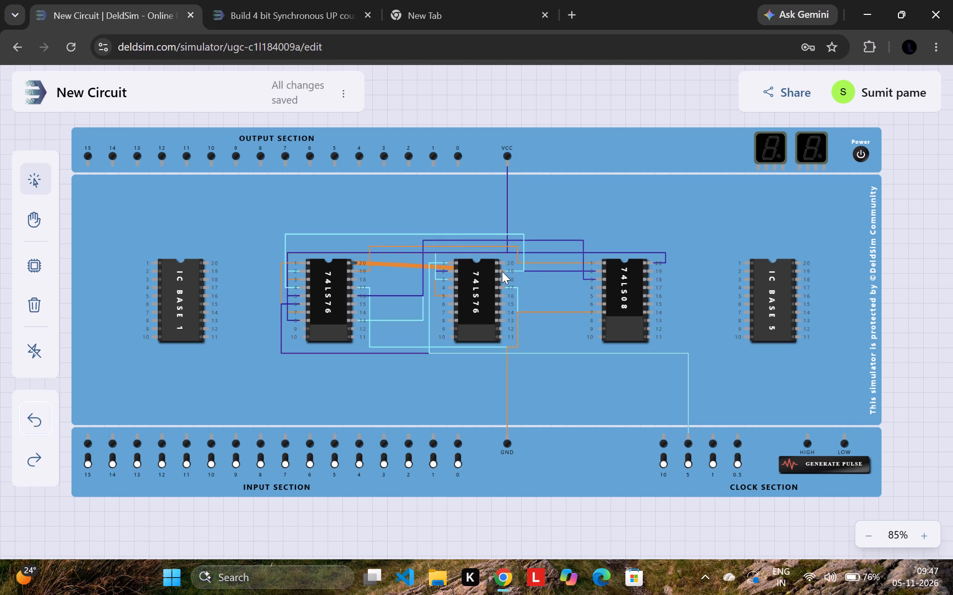
{"action": "left_click_drag", "start_coordinate": [502, 271], "coordinate": [502, 272]}
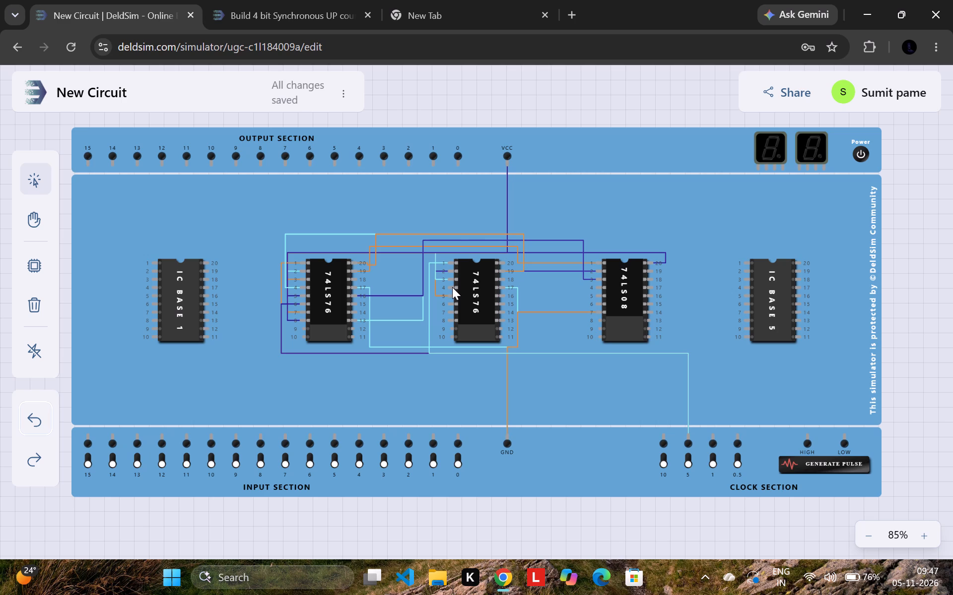
Wire pins 4 and 20 of the second 74LS76 to VCC.
{"action": "left_click_drag", "start_coordinate": [452, 287], "coordinate": [504, 164]}
{"action": "left_click_drag", "start_coordinate": [504, 261], "coordinate": [511, 157]}
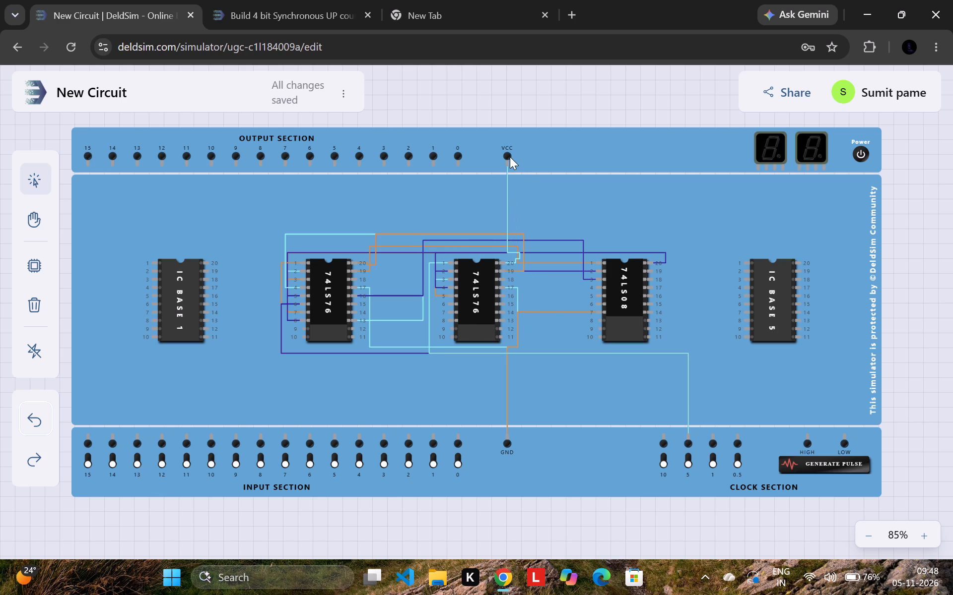
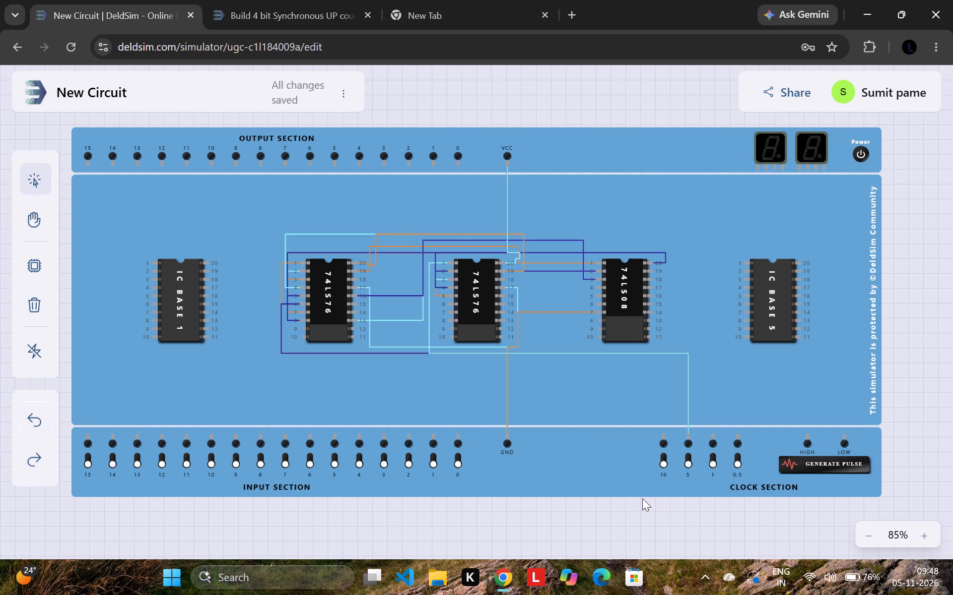
Wire pins 19 and 15 of the first 74LS76 to outputs 8 and 7, and pin 19 of the second 74LS76 to output 9.
{"action": "left_click_drag", "start_coordinate": [355, 268], "coordinate": [256, 163]}
{"action": "left_click_drag", "start_coordinate": [256, 163], "coordinate": [259, 166]}
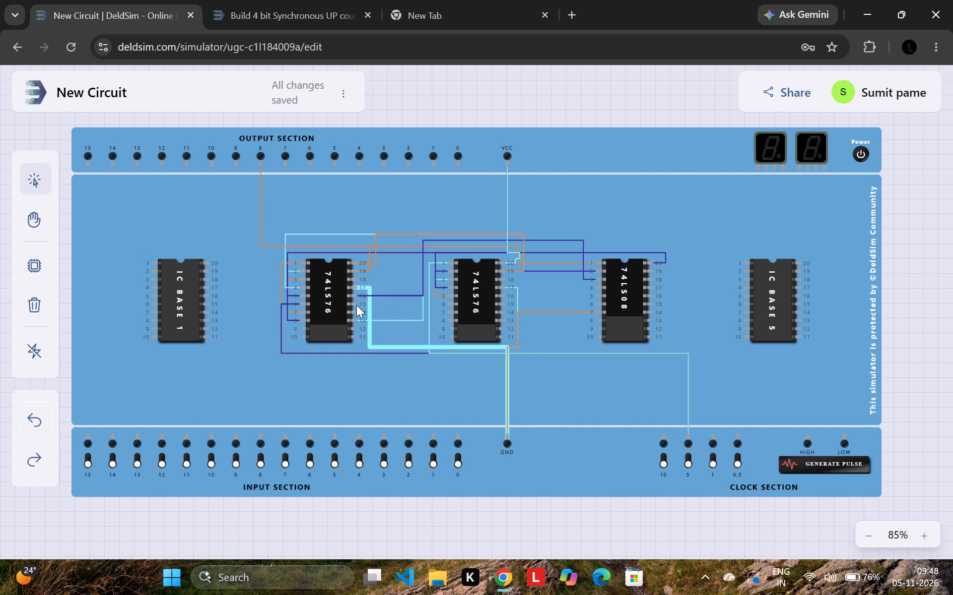
{"action": "left_click_drag", "start_coordinate": [355, 303], "coordinate": [286, 166]}
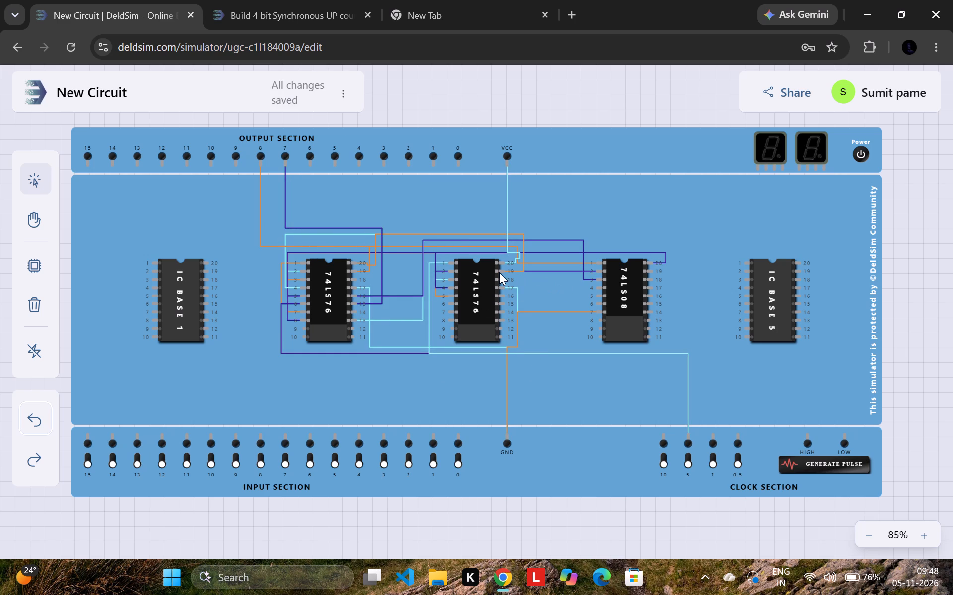
{"action": "left_click_drag", "start_coordinate": [500, 268], "coordinate": [308, 167]}
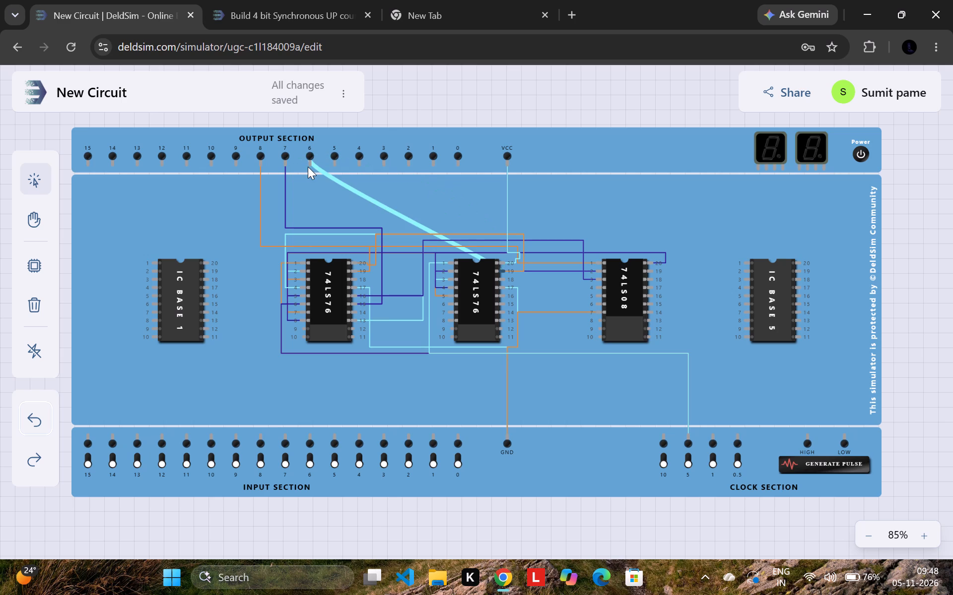
{"action": "left_click_drag", "start_coordinate": [308, 167], "coordinate": [297, 163]}
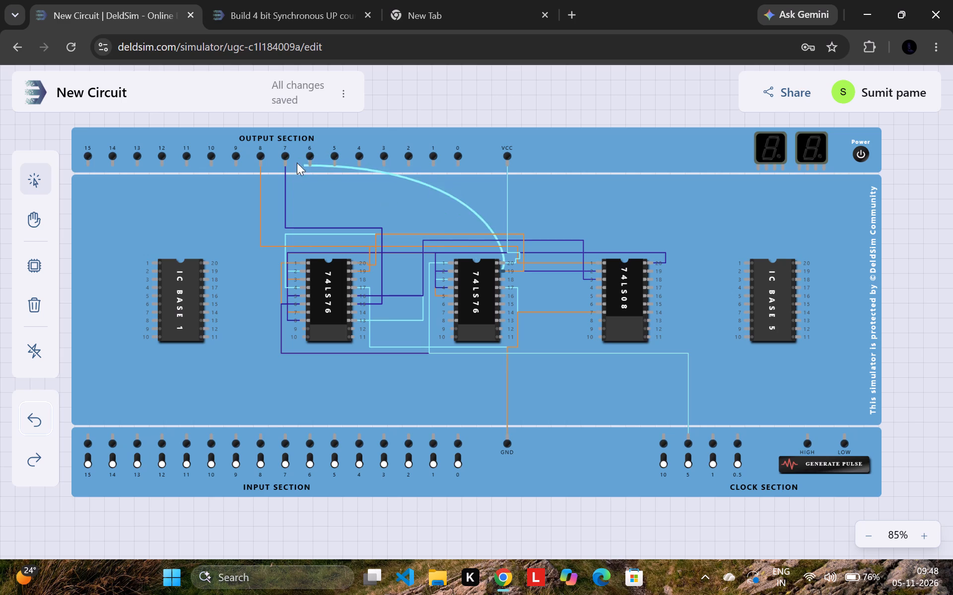
{"action": "left_click_drag", "start_coordinate": [297, 163], "coordinate": [239, 161]}
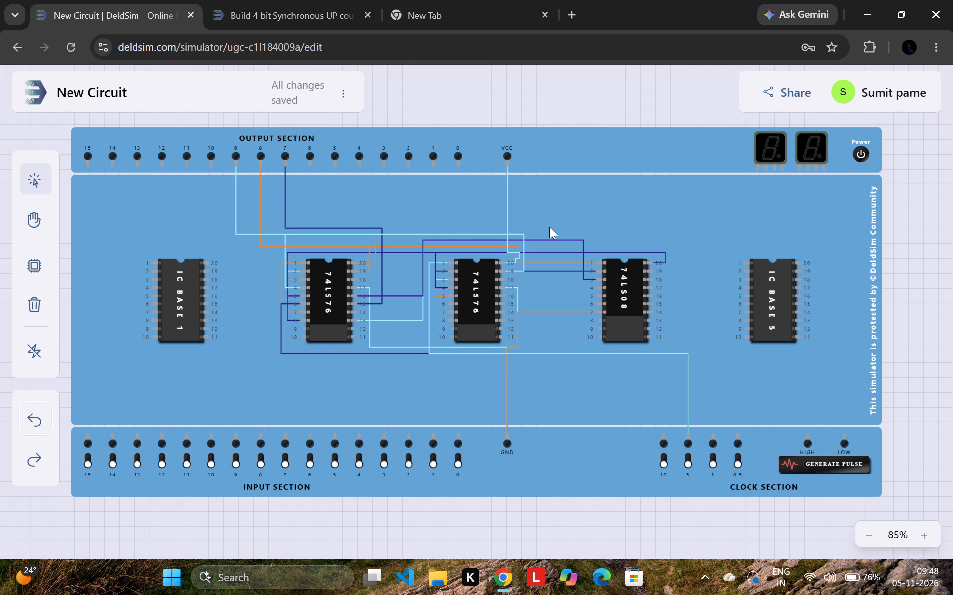
Power the circuit on, test the counter with clock 5 switched on, and power the circuit off.
{"action": "left_click", "coordinate": [864, 146]}
{"action": "left_click", "coordinate": [863, 151]}
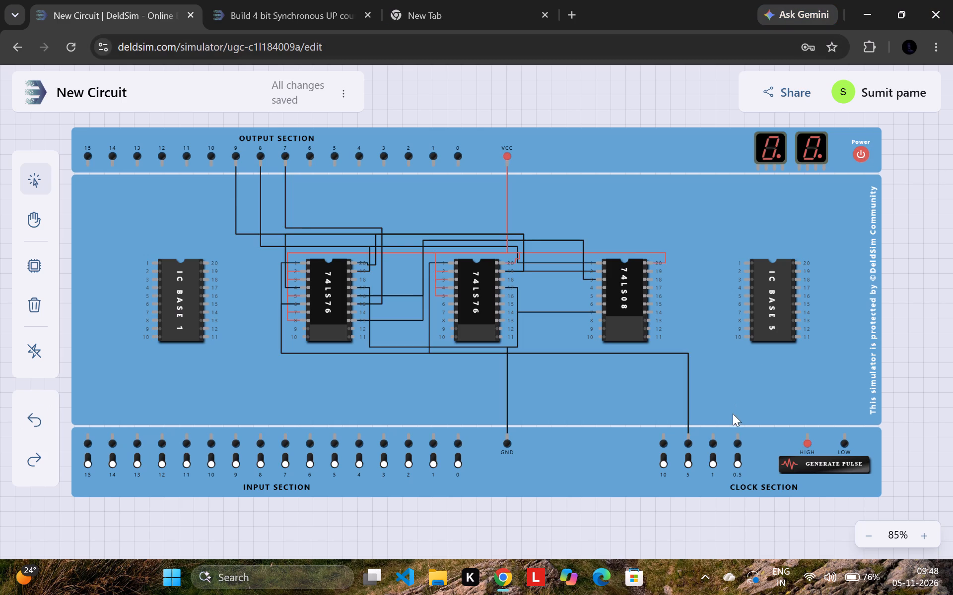
{"action": "left_click", "coordinate": [687, 460]}
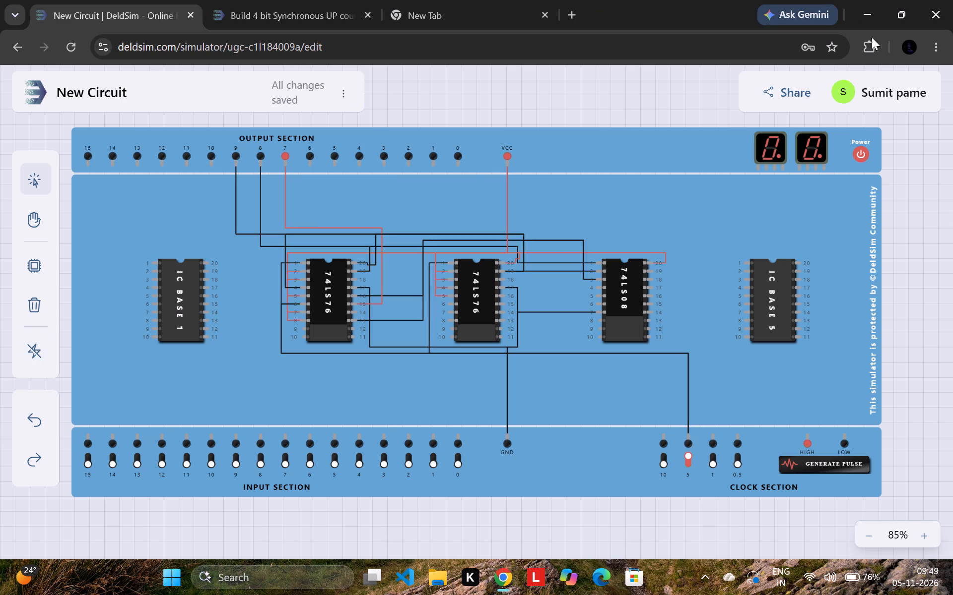
{"action": "left_click", "coordinate": [860, 151]}
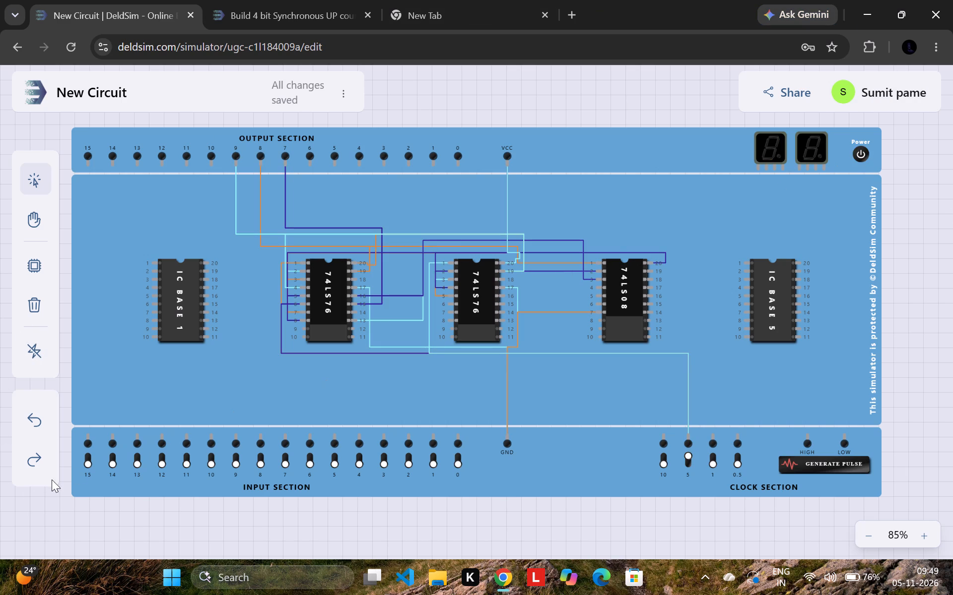
Delete the three wires running from clock 5 to pins 1 and 6 of the first 74LS76 and pin 1 of the second.
{"action": "left_click", "coordinate": [44, 347]}
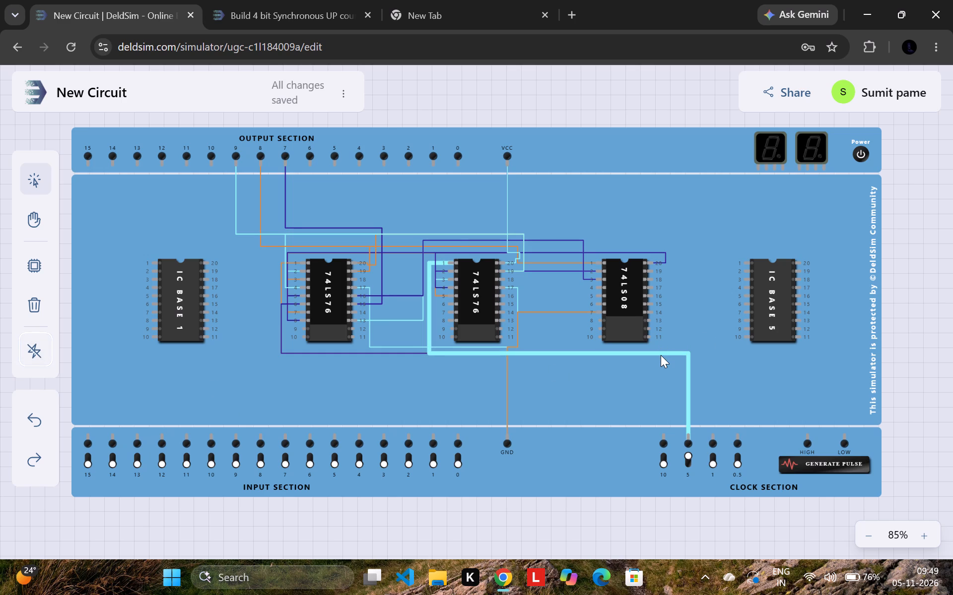
{"action": "left_click", "coordinate": [661, 355]}
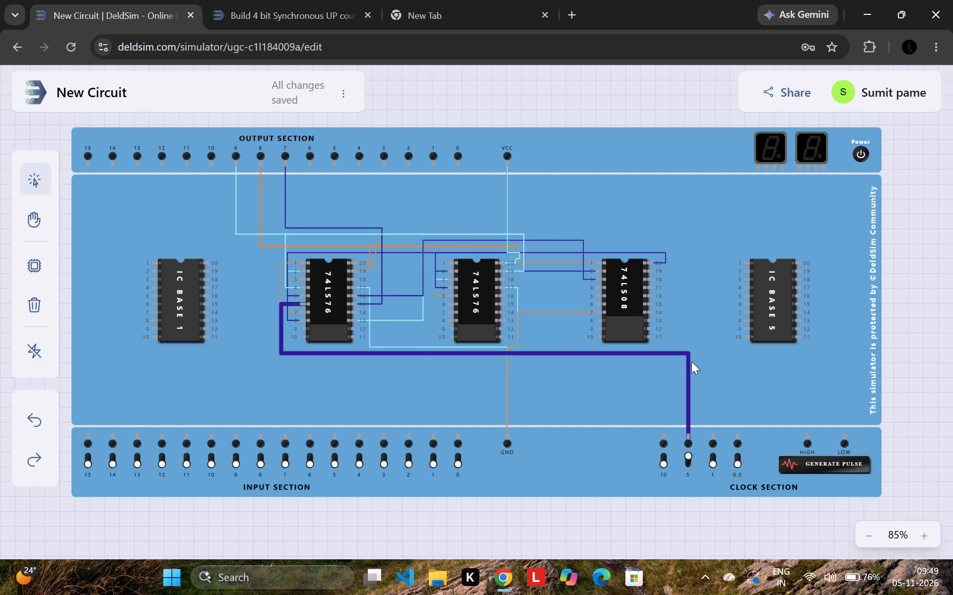
{"action": "left_click", "coordinate": [687, 364]}
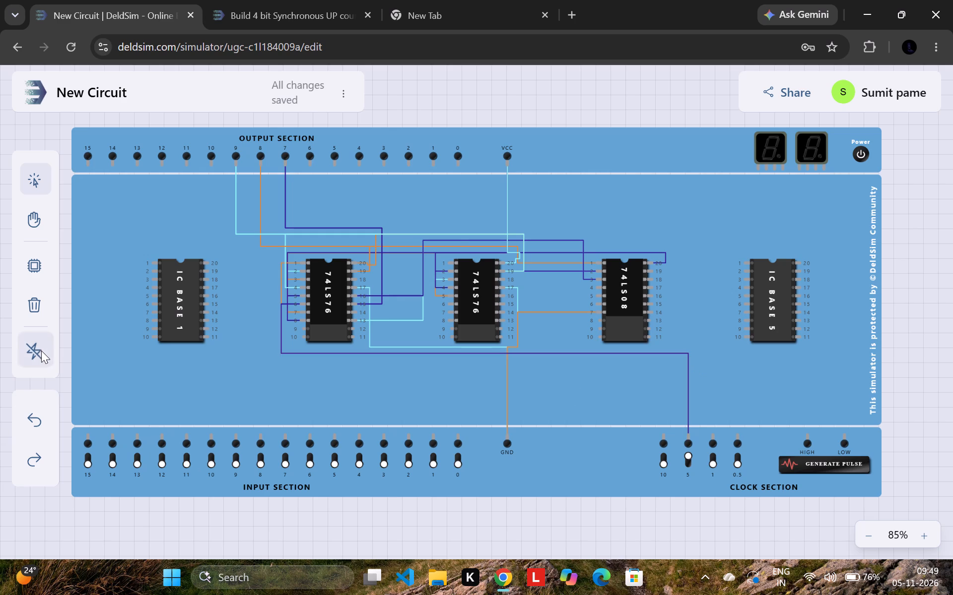
{"action": "left_click", "coordinate": [41, 350]}
{"action": "left_click", "coordinate": [680, 352]}
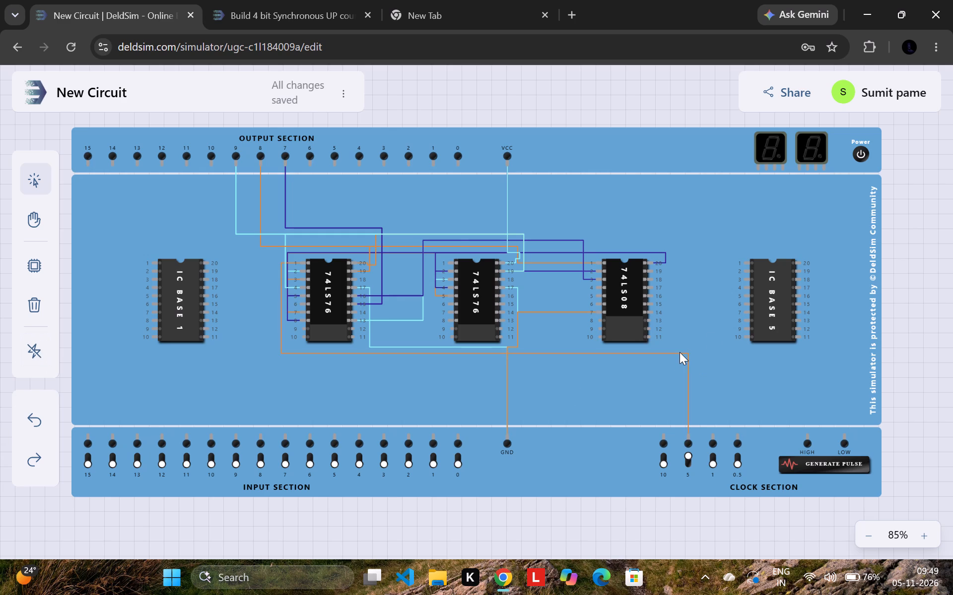
{"action": "left_click", "coordinate": [34, 342]}
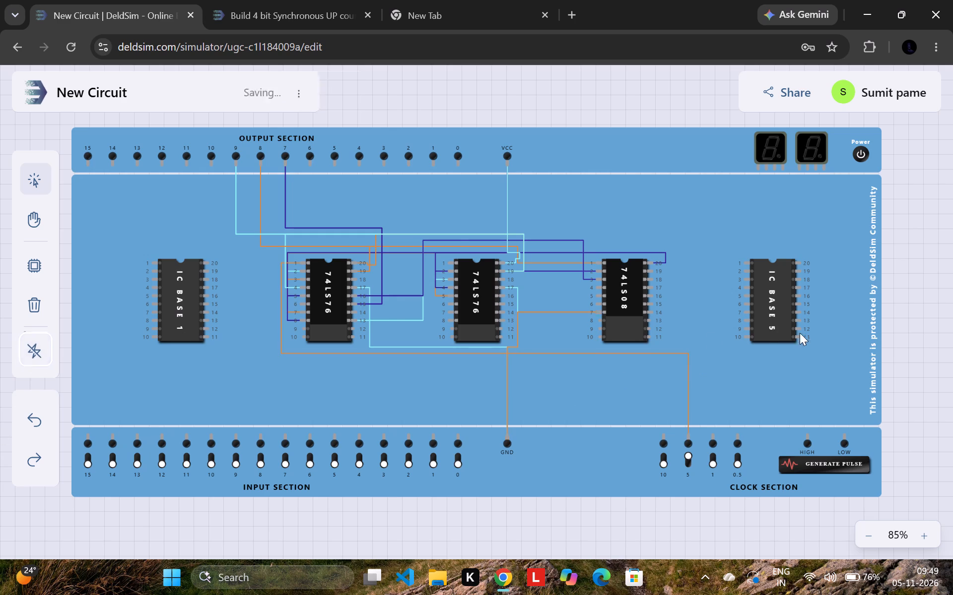
{"action": "left_click", "coordinate": [688, 369]}
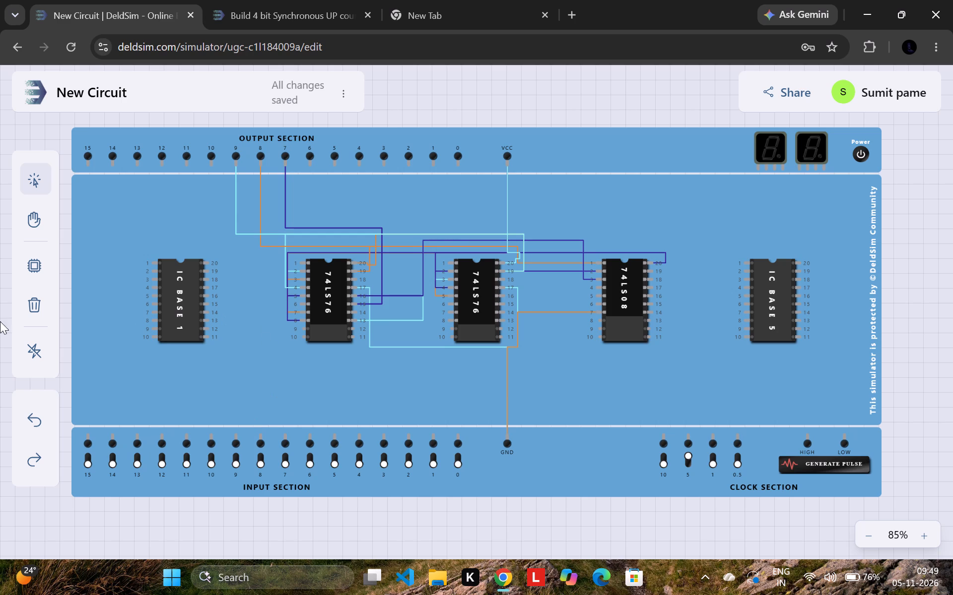
Wire pins 1 and 6 of the first 74LS76 and pin 1 of the second 74LS76 to the HIGH pulse terminal.
{"action": "left_click", "coordinate": [28, 172]}
{"action": "left_click", "coordinate": [301, 262]}
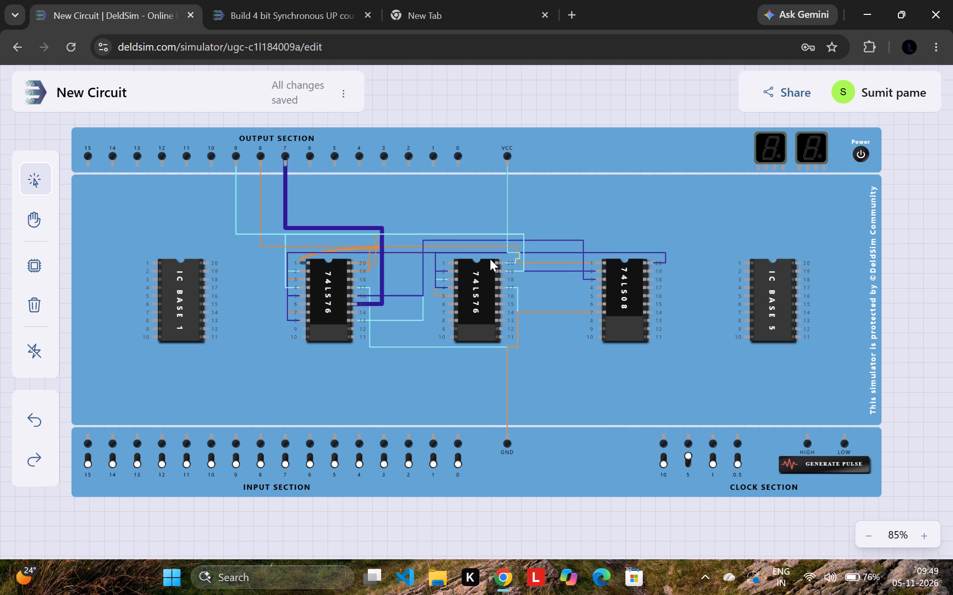
{"action": "left_click", "coordinate": [808, 443]}
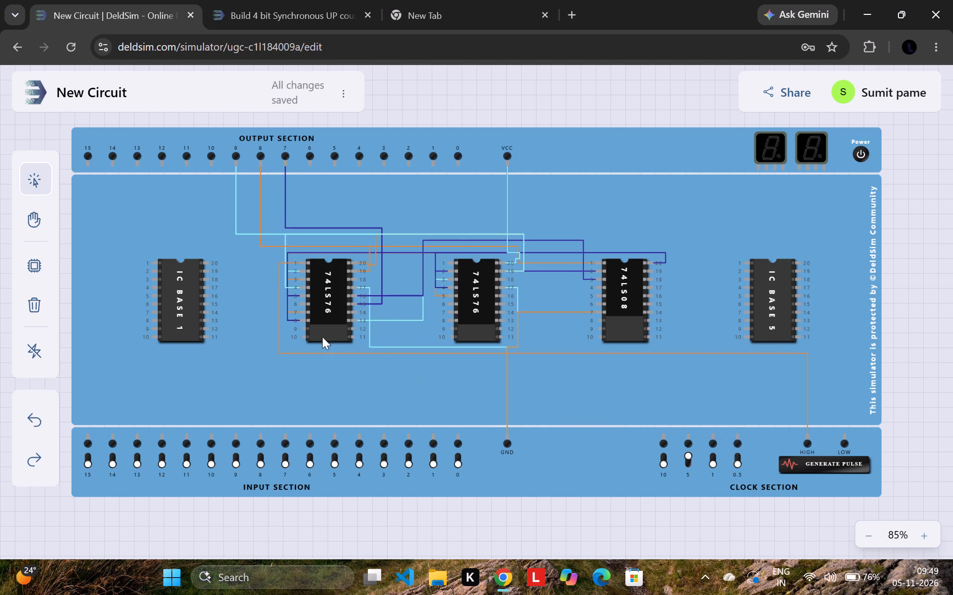
{"action": "left_click", "coordinate": [300, 303]}
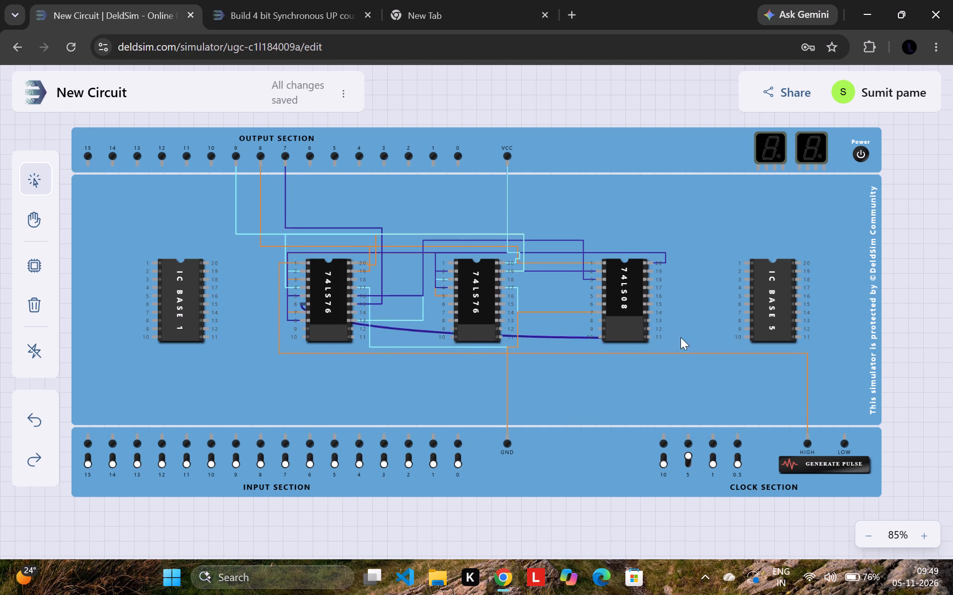
{"action": "left_click", "coordinate": [810, 442]}
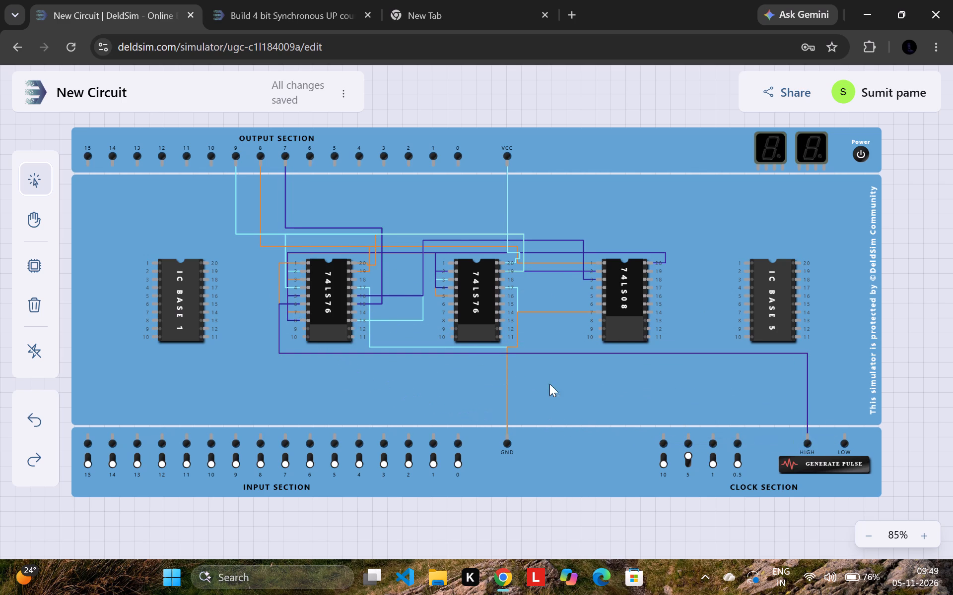
{"action": "left_click", "coordinate": [450, 262]}
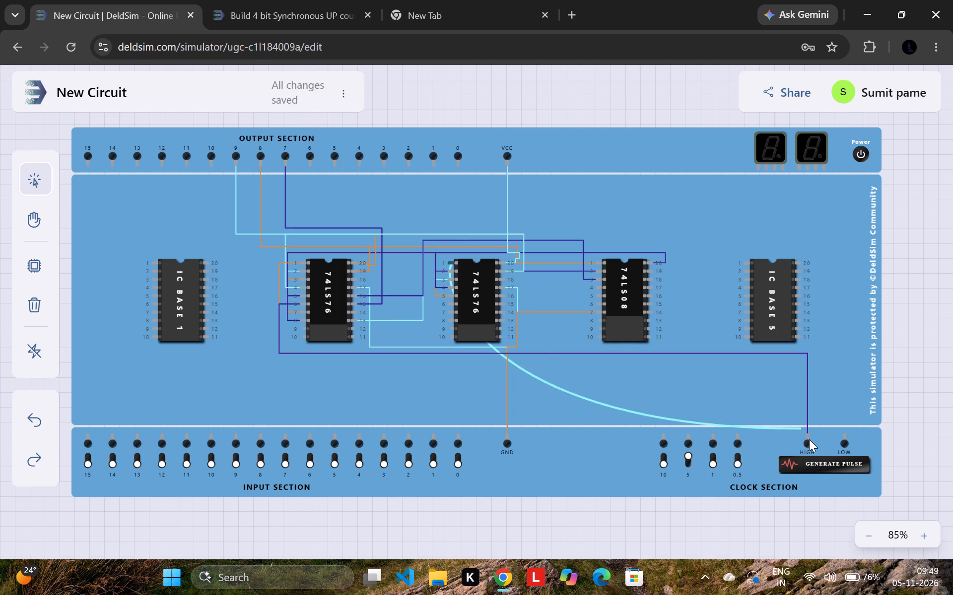
{"action": "left_click", "coordinate": [806, 442]}
Power the circuit on and switch clock 5 off.
{"action": "left_click", "coordinate": [860, 155]}
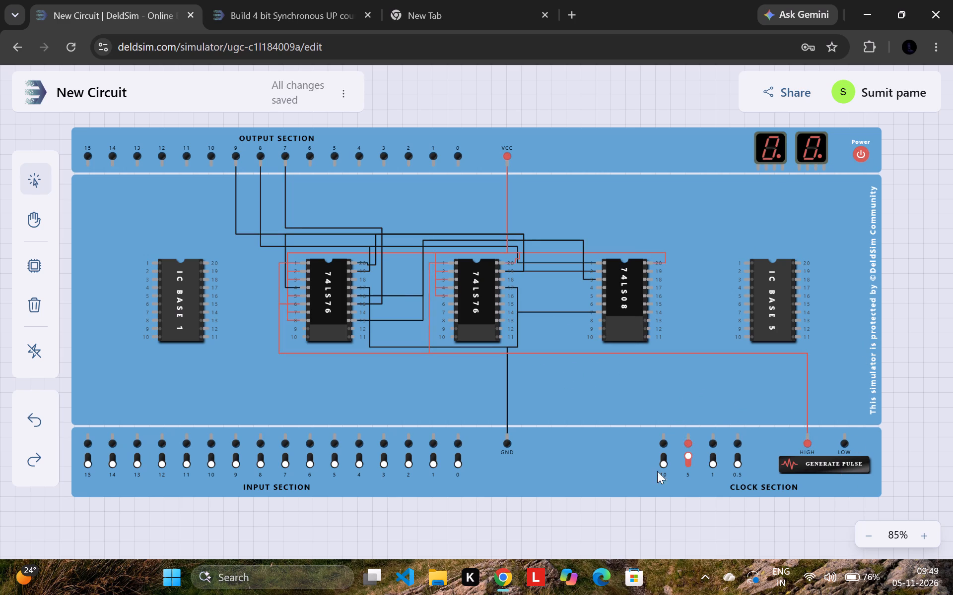
{"action": "left_click", "coordinate": [690, 457]}
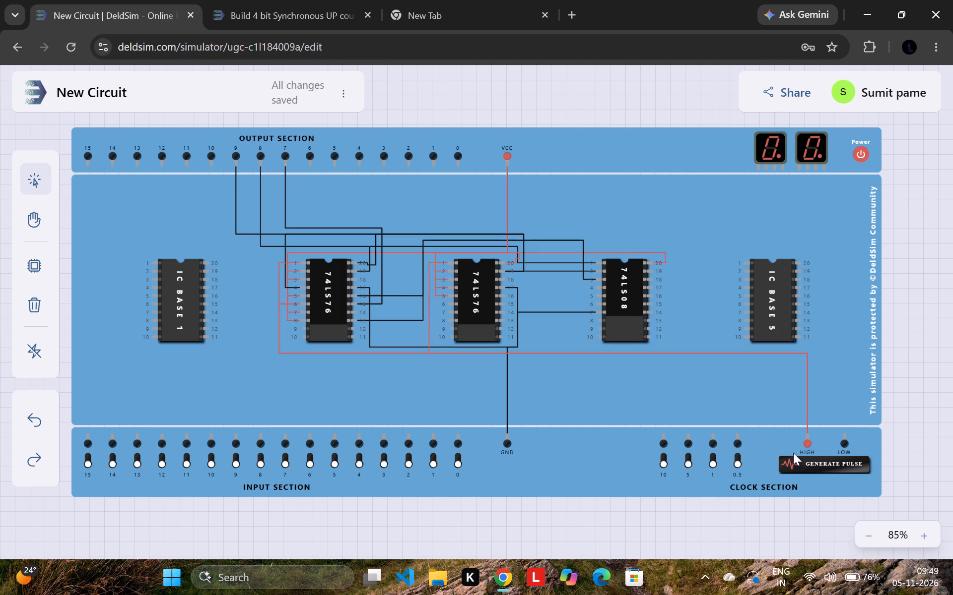
Generate manual pulses repeatedly to step the counter and check the sequence on outputs 9, 8 and 7.
{"action": "left_click", "coordinate": [795, 461]}
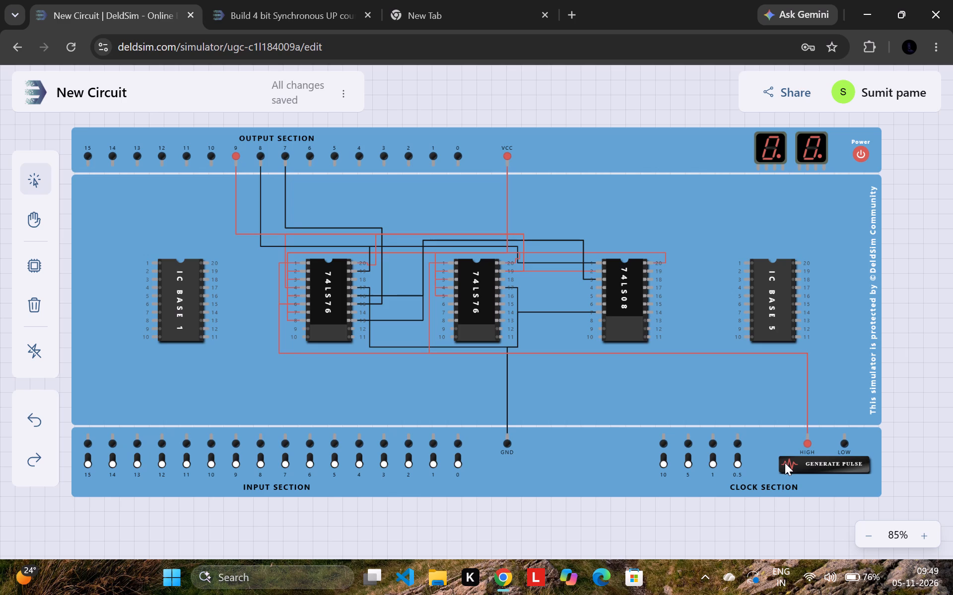
{"action": "left_click", "coordinate": [811, 443]}
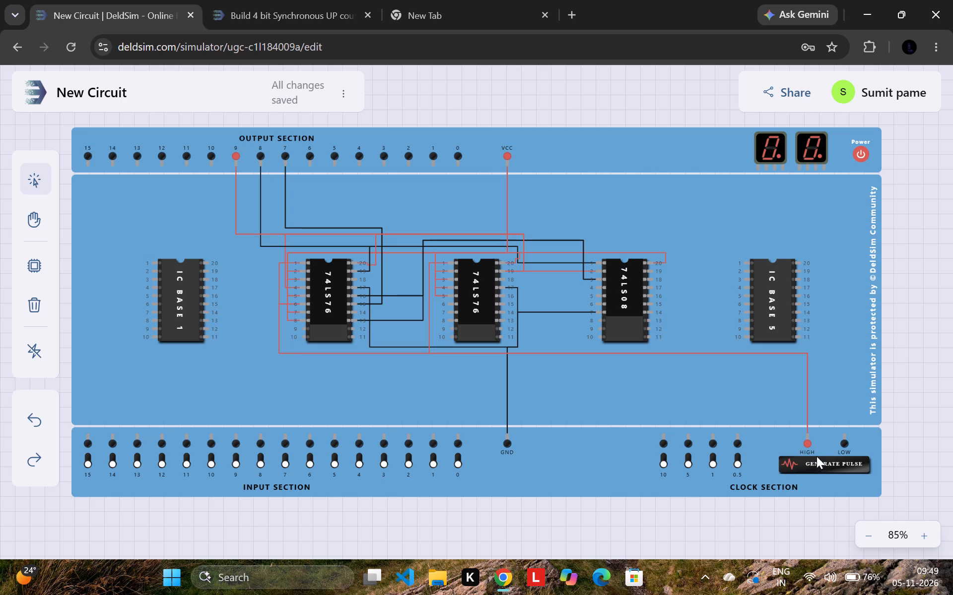
{"action": "left_click", "coordinate": [820, 462]}
{"action": "left_click", "coordinate": [820, 462]}
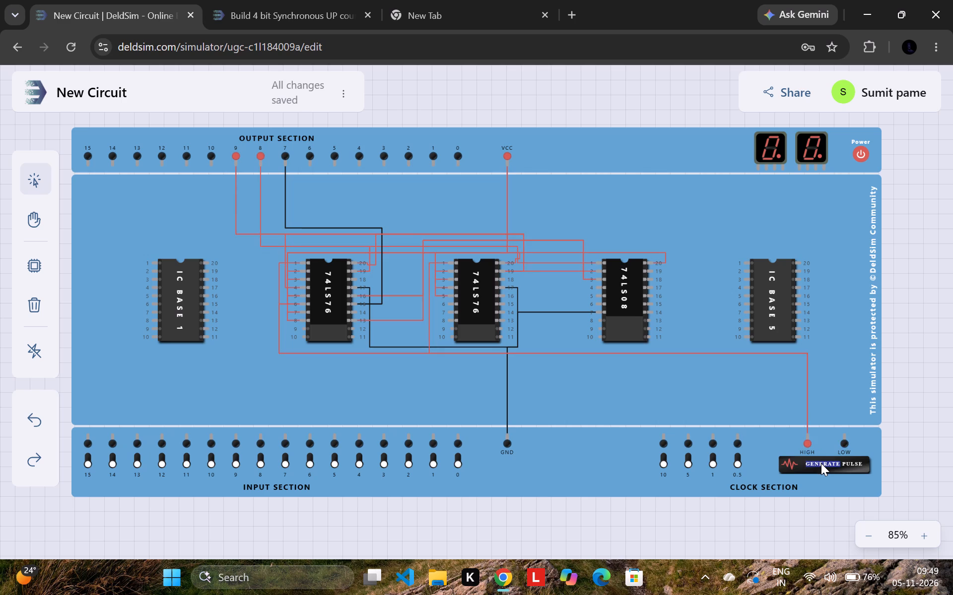
{"action": "left_click", "coordinate": [821, 462]}
{"action": "triple_click", "coordinate": [821, 462]}
{"action": "triple_click", "coordinate": [821, 462]}
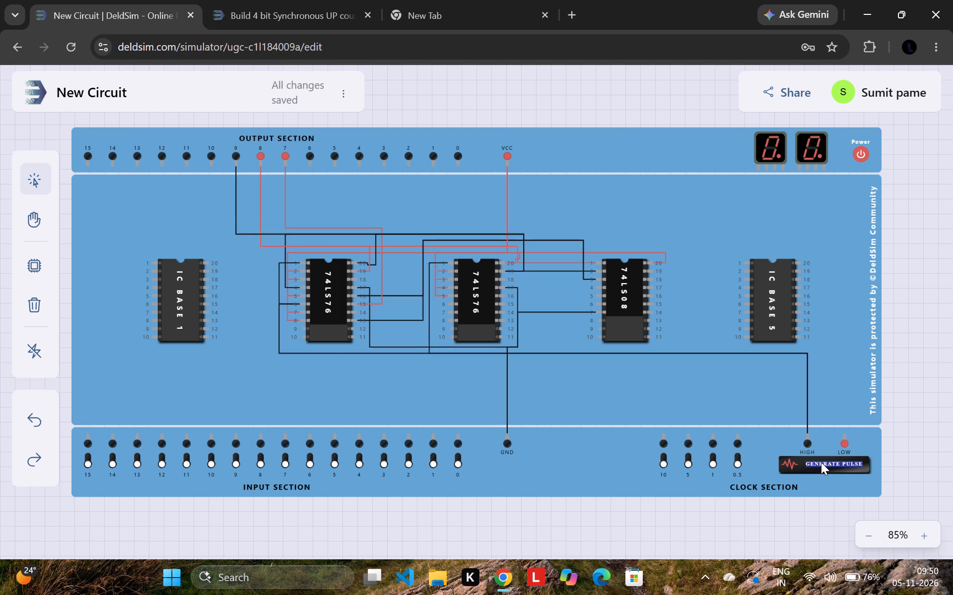
{"action": "triple_click", "coordinate": [821, 462]}
{"action": "double_click", "coordinate": [821, 462]}
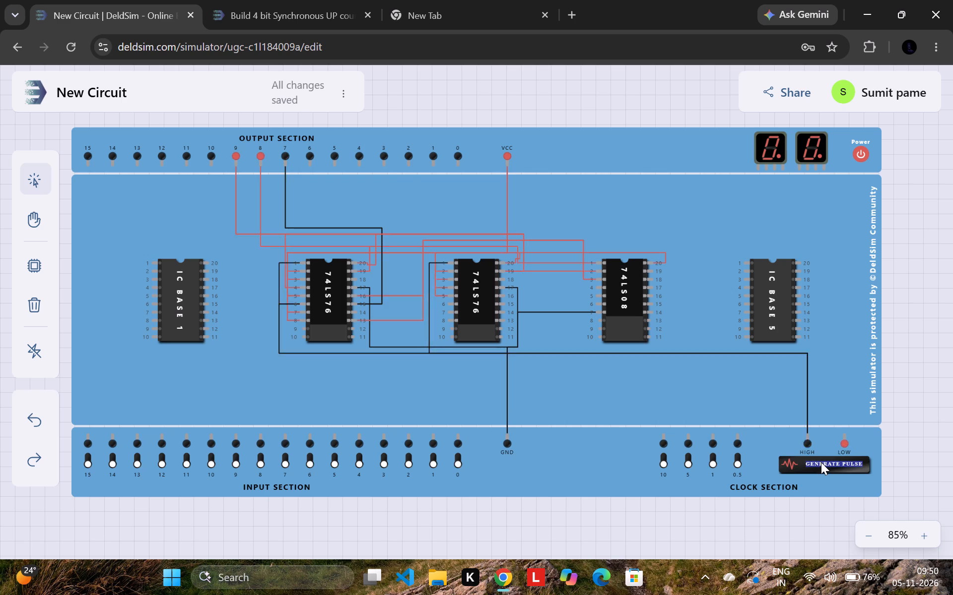
{"action": "triple_click", "coordinate": [821, 462]}
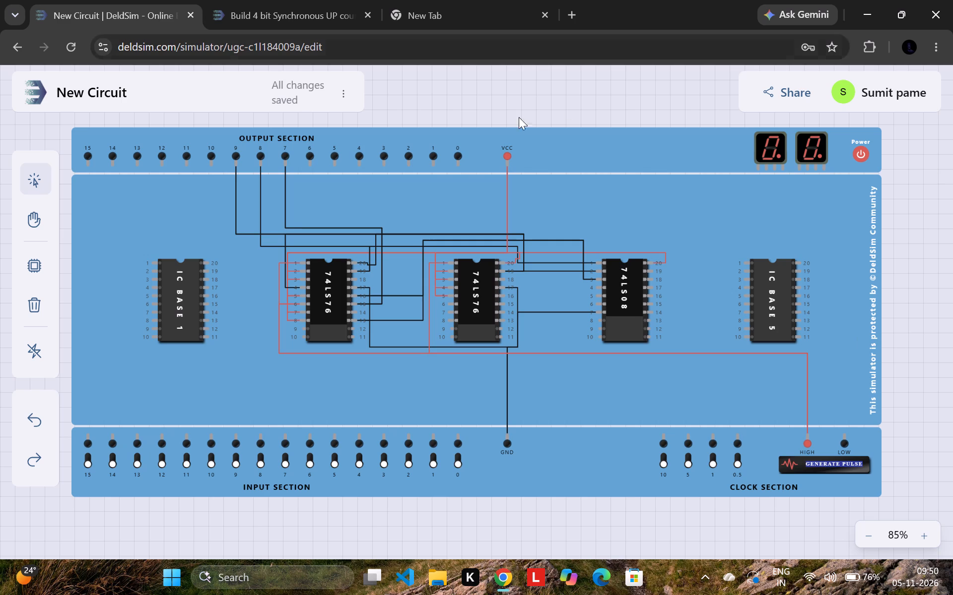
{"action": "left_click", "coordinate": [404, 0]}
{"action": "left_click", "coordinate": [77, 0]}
Generate another run of single pulses to recheck the counting sequence on outputs 9, 8 and 7.
{"action": "left_click", "coordinate": [839, 462]}
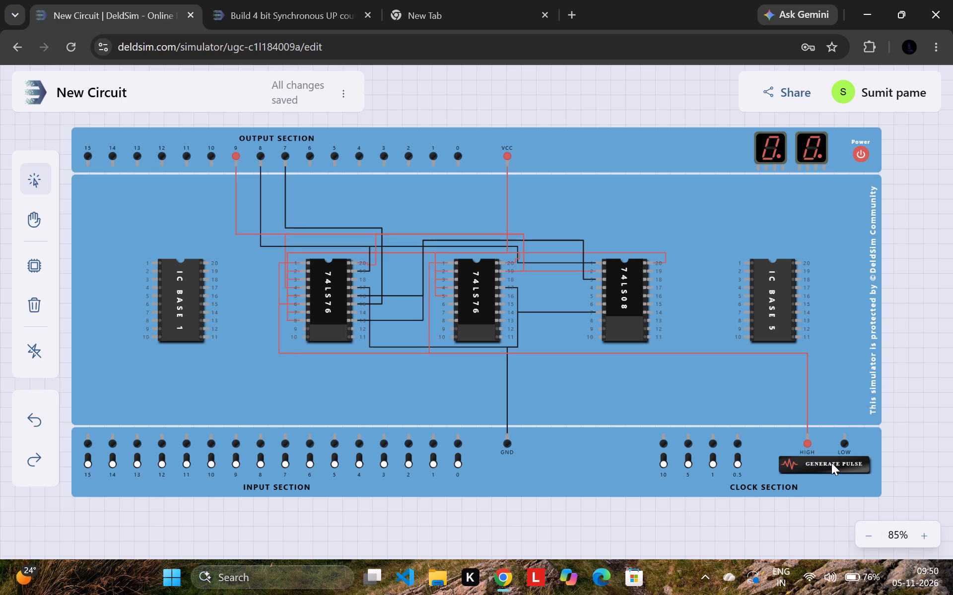
{"action": "left_click", "coordinate": [831, 463]}
{"action": "left_click", "coordinate": [831, 463]}
{"action": "left_click", "coordinate": [827, 463]}
{"action": "left_click", "coordinate": [826, 463]}
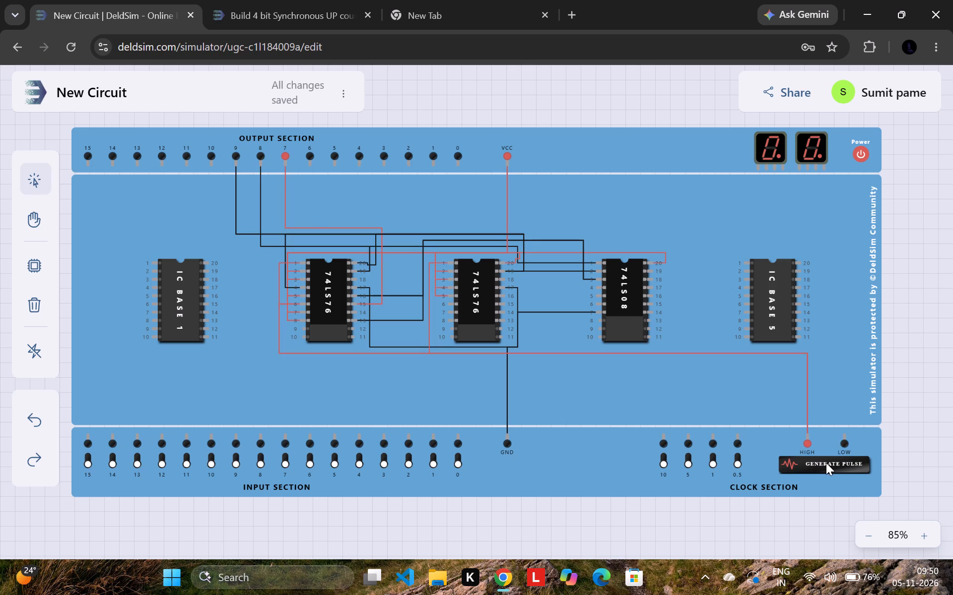
{"action": "left_click", "coordinate": [823, 463]}
{"action": "left_click", "coordinate": [822, 463]}
{"action": "left_click", "coordinate": [822, 463]}
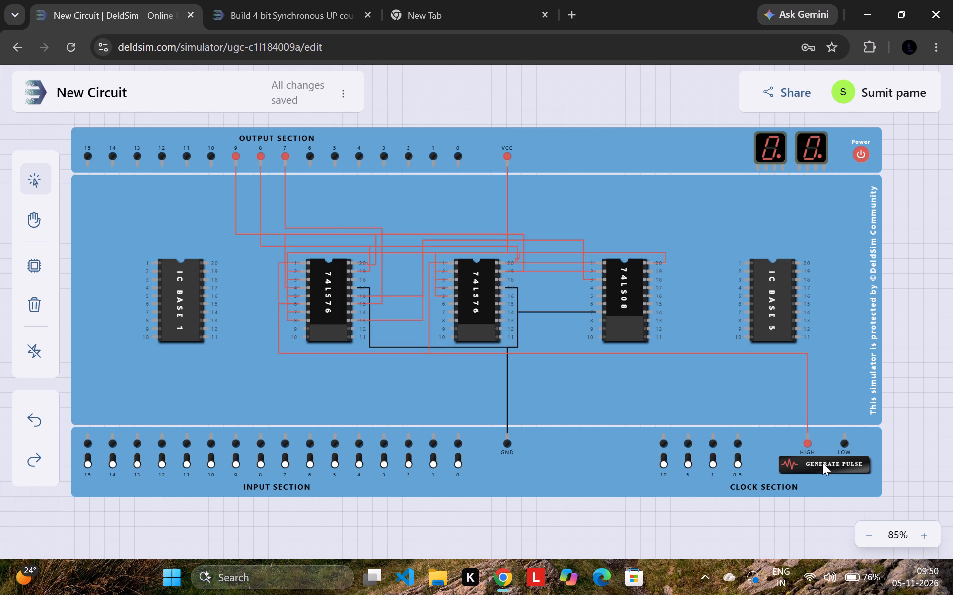
{"action": "left_click", "coordinate": [822, 463]}
{"action": "left_click", "coordinate": [822, 463]}
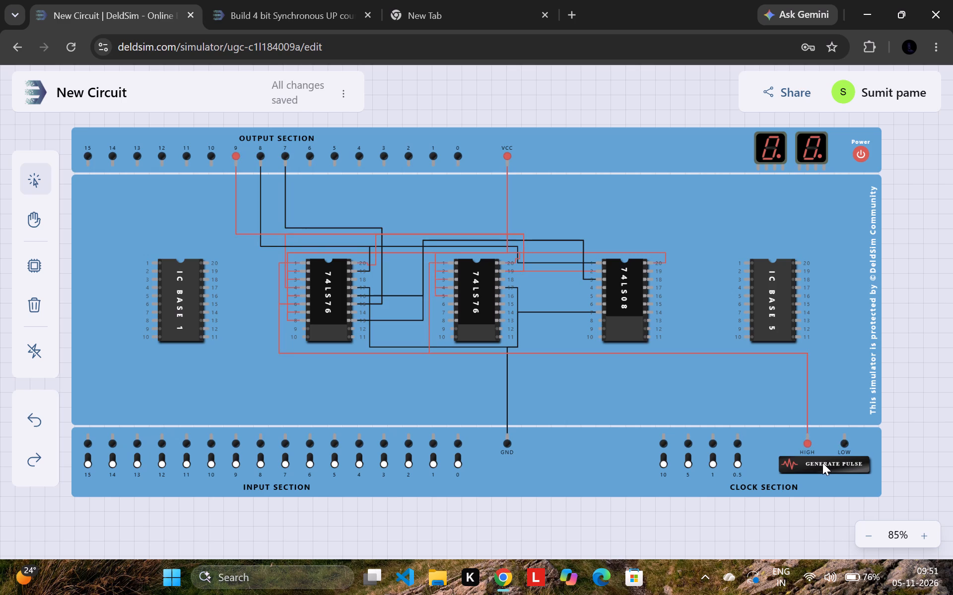
{"action": "left_click", "coordinate": [822, 463]}
{"action": "left_click", "coordinate": [822, 463]}
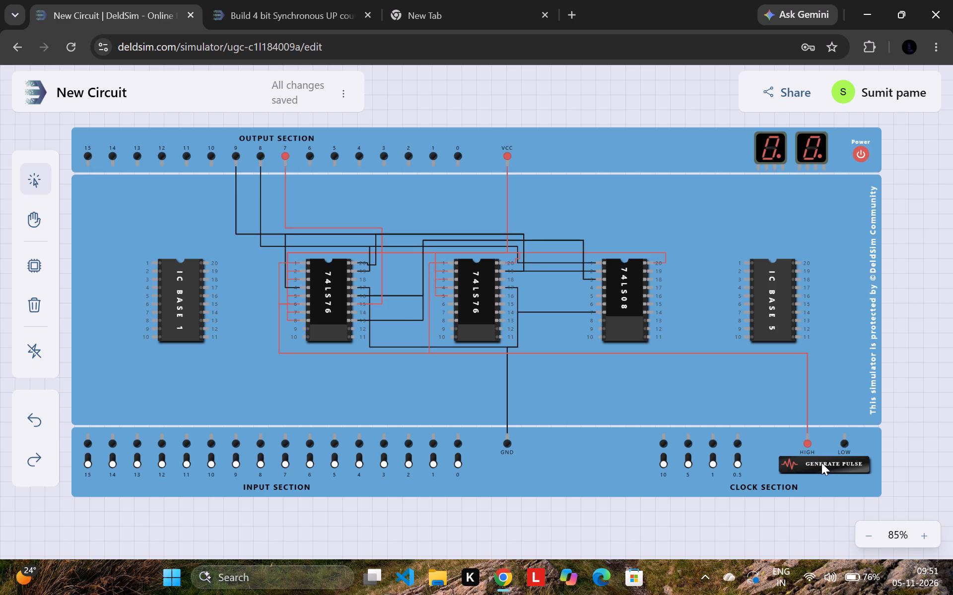
Generate a few more manual pulses to check the count on outputs 9, 8 and 7.
{"action": "left_click", "coordinate": [821, 463]}
{"action": "left_click", "coordinate": [816, 459]}
{"action": "left_click", "coordinate": [816, 459]}
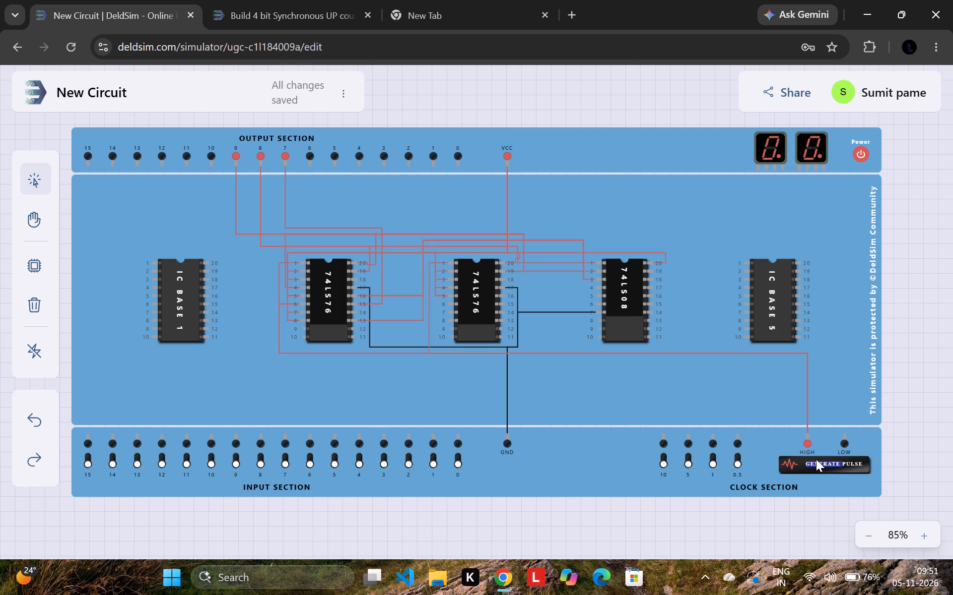
{"action": "left_click", "coordinate": [816, 459]}
Advance the 4-bit synchronous UP counter tutorial through its wiring stages to the last one, stage 20.
{"action": "left_click", "coordinate": [344, 0]}
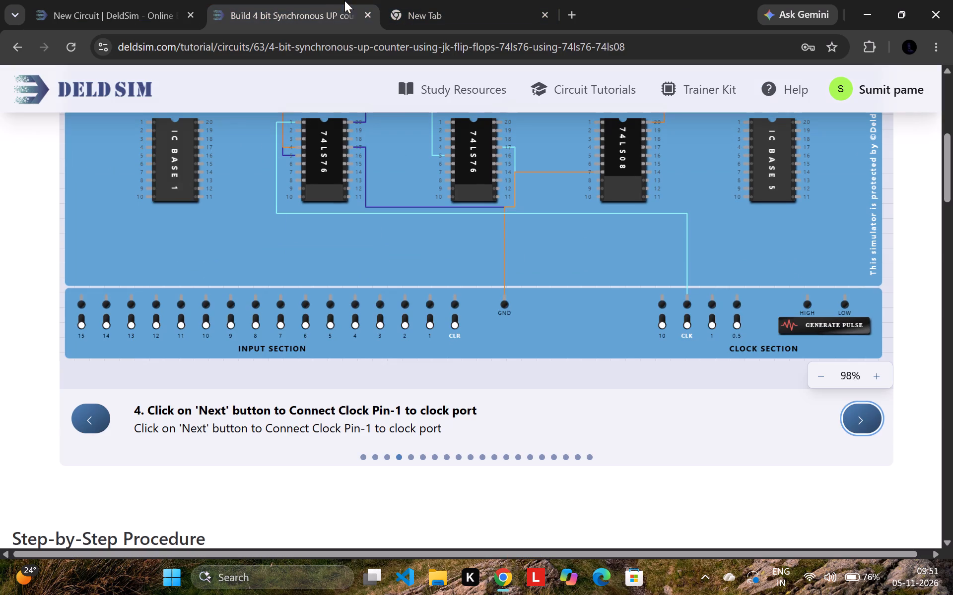
{"action": "triple_click", "coordinate": [862, 424]}
{"action": "triple_click", "coordinate": [862, 424]}
{"action": "left_click", "coordinate": [862, 426]}
{"action": "triple_click", "coordinate": [862, 426]}
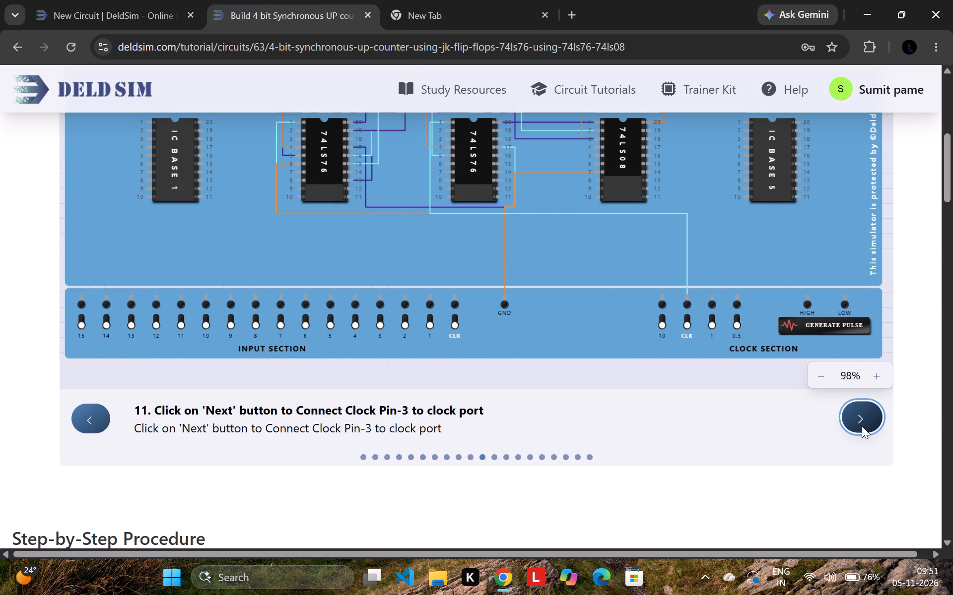
{"action": "triple_click", "coordinate": [862, 427]}
{"action": "triple_click", "coordinate": [862, 427]}
{"action": "triple_click", "coordinate": [862, 427]}
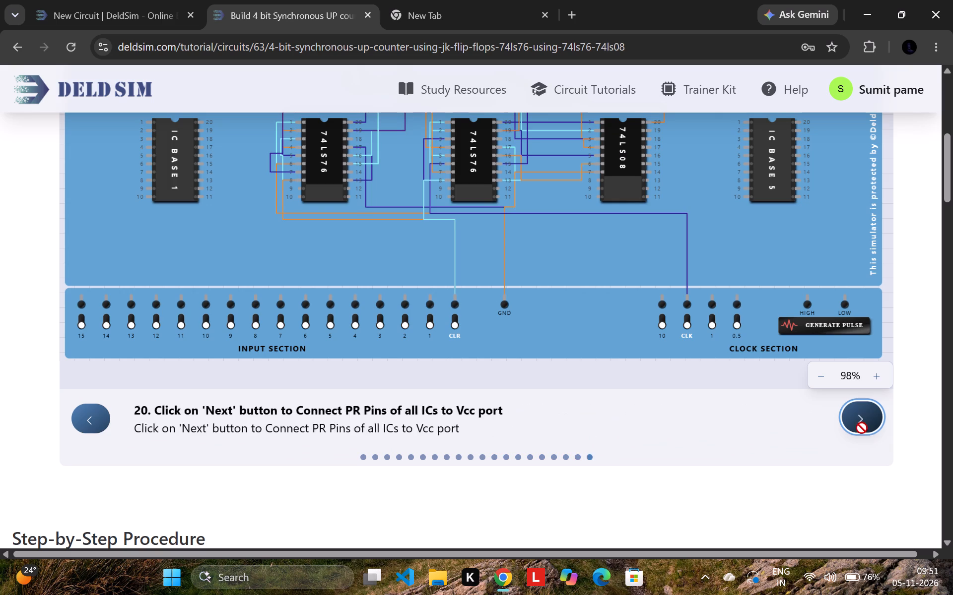
{"action": "double_click", "coordinate": [862, 428]}
Examine the completed tutorial circuit, including its output labels, IC wiring, and clock and clear connections.
{"action": "scroll", "coordinate": [700, 296], "scroll_direction": "up", "scroll_amount": 4}
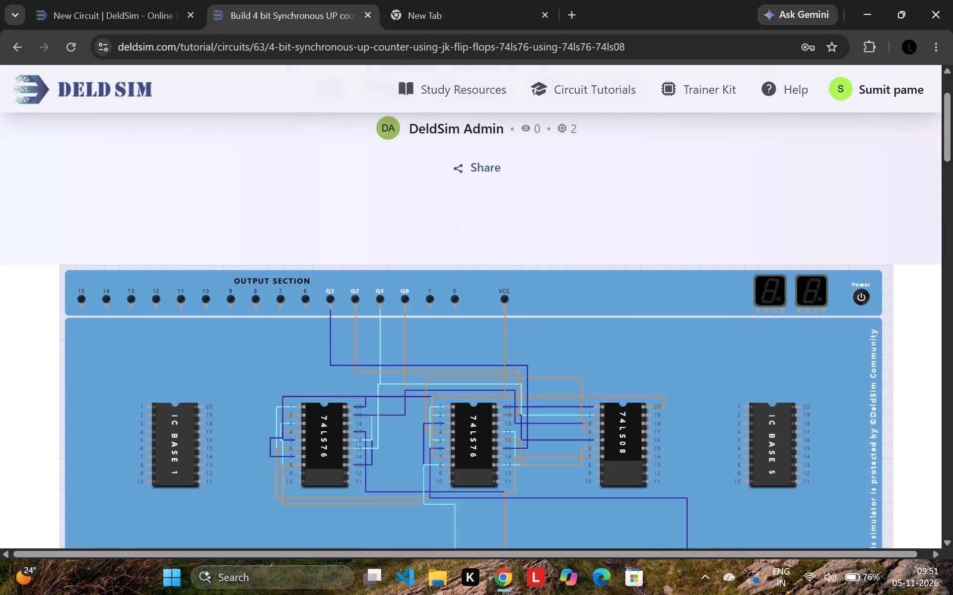
{"action": "scroll", "coordinate": [592, 277], "scroll_direction": "down", "scroll_amount": 2}
{"action": "scroll", "coordinate": [606, 281], "scroll_direction": "up", "scroll_amount": 2}
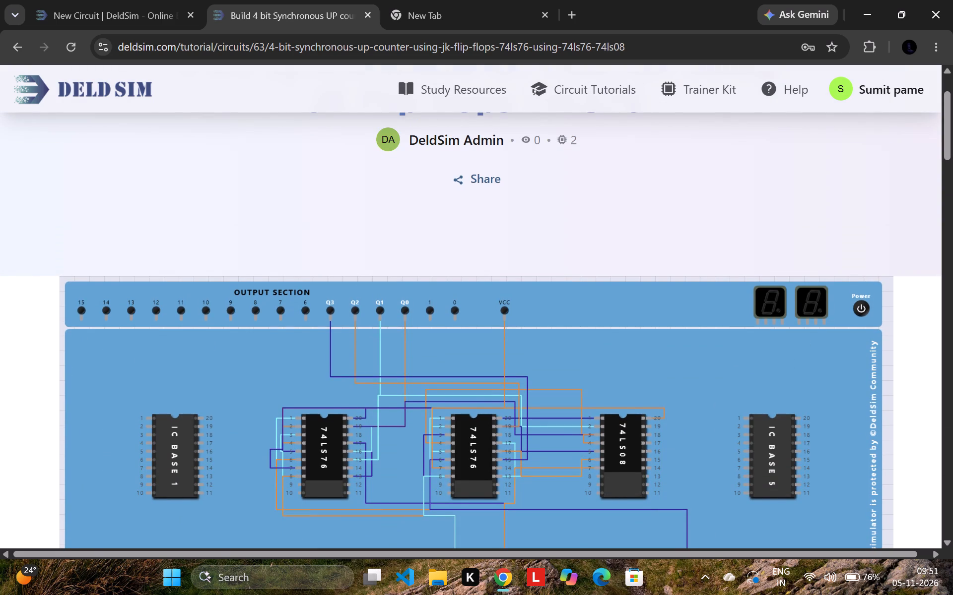
{"action": "left_click", "coordinate": [867, 316]}
{"action": "left_click", "coordinate": [866, 317]}
{"action": "scroll", "coordinate": [784, 298], "scroll_direction": "down", "scroll_amount": 2}
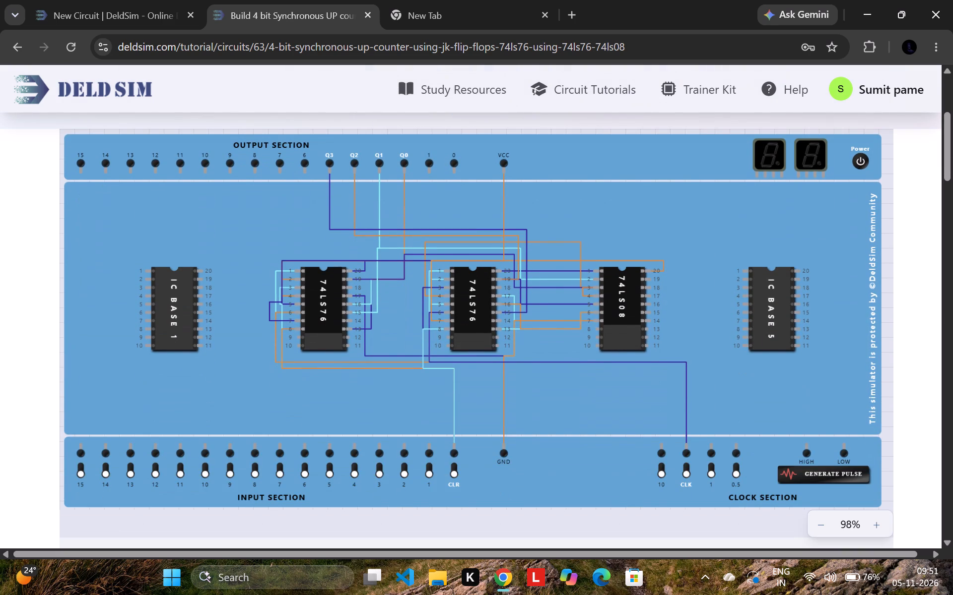
{"action": "key", "text": "ctrl+Left"}
{"action": "scroll", "coordinate": [350, 303], "scroll_direction": "up", "scroll_amount": 2}
{"action": "scroll", "coordinate": [267, 343], "scroll_direction": "up", "scroll_amount": 6}
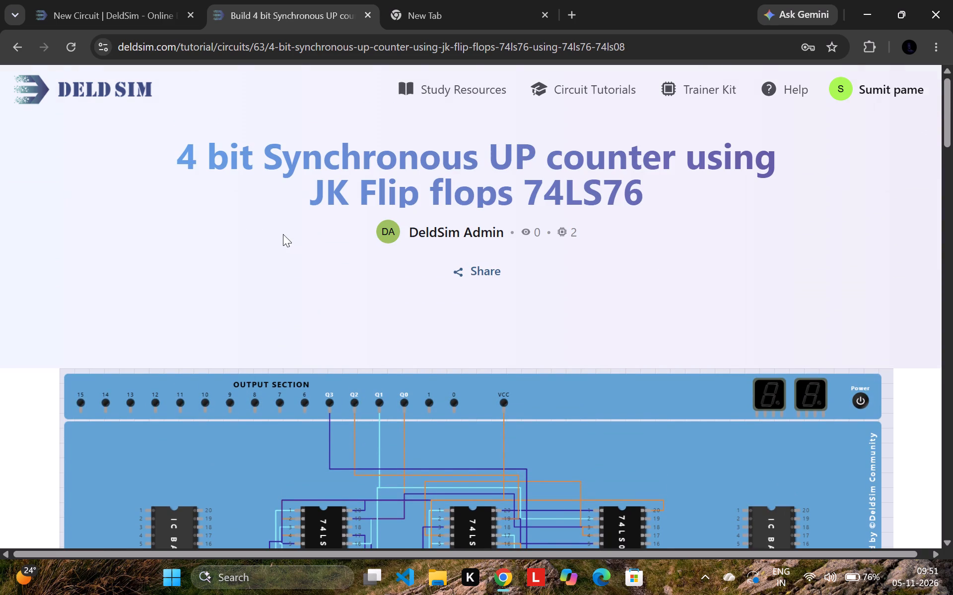
Return to the Google results and open DeldSim's Synchronous Mod-8 Up/Down Counter using JK Flip-Flops.
{"action": "left_click", "coordinate": [22, 49]}
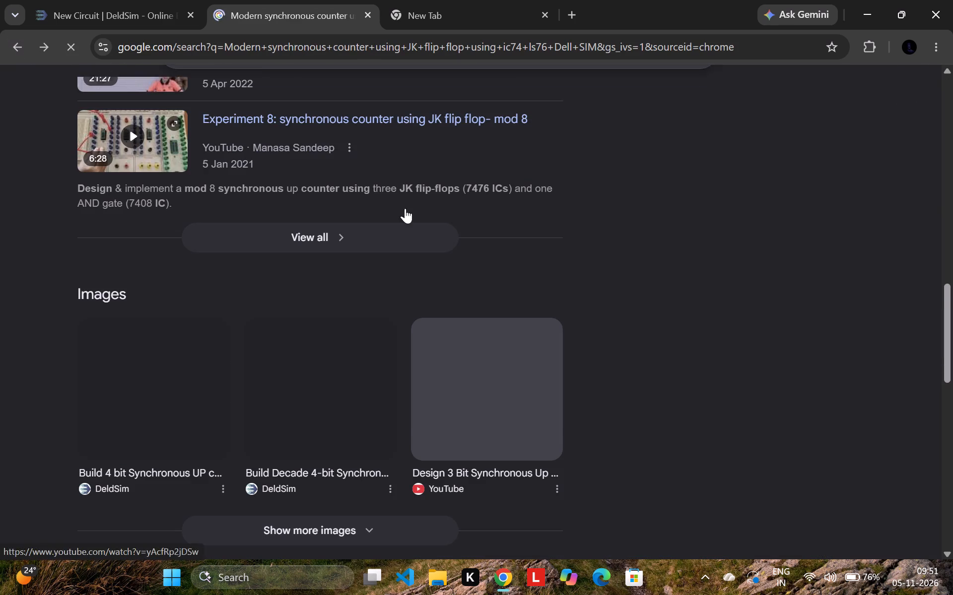
{"action": "scroll", "coordinate": [212, 275], "scroll_direction": "up", "scroll_amount": 4}
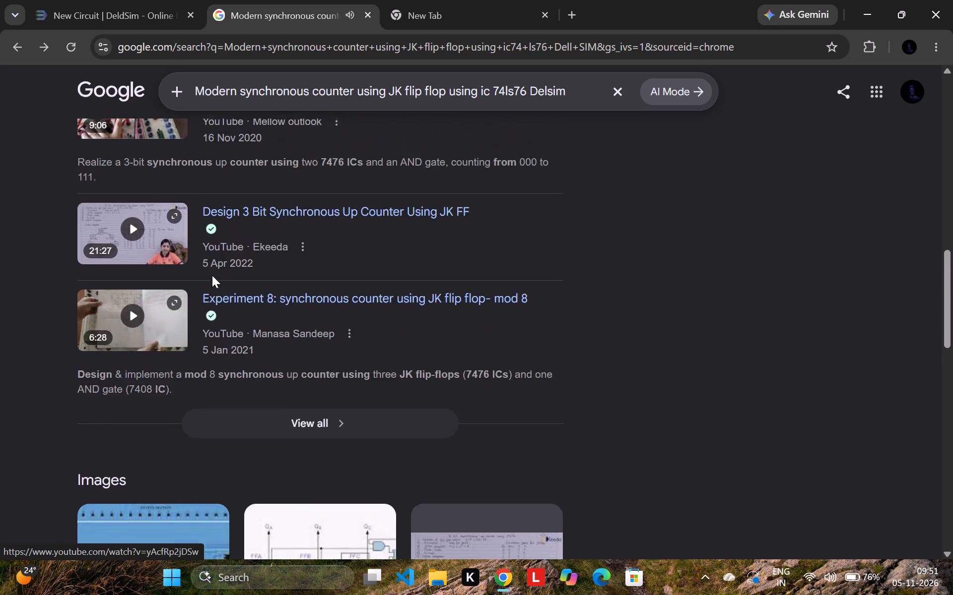
{"action": "scroll", "coordinate": [212, 275], "scroll_direction": "up", "scroll_amount": 4}
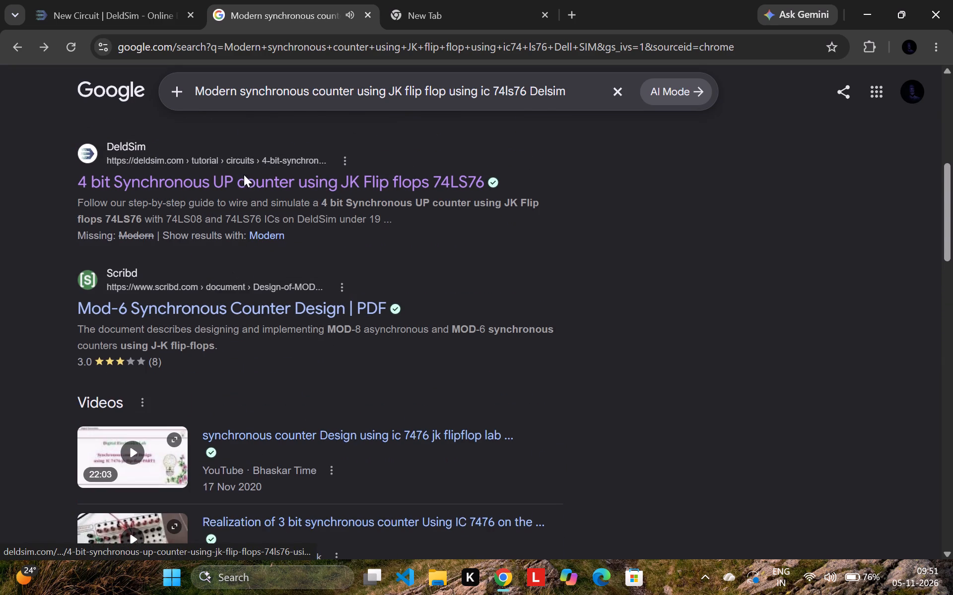
{"action": "scroll", "coordinate": [239, 188], "scroll_direction": "up", "scroll_amount": 4}
{"action": "scroll", "coordinate": [236, 191], "scroll_direction": "down", "scroll_amount": 10}
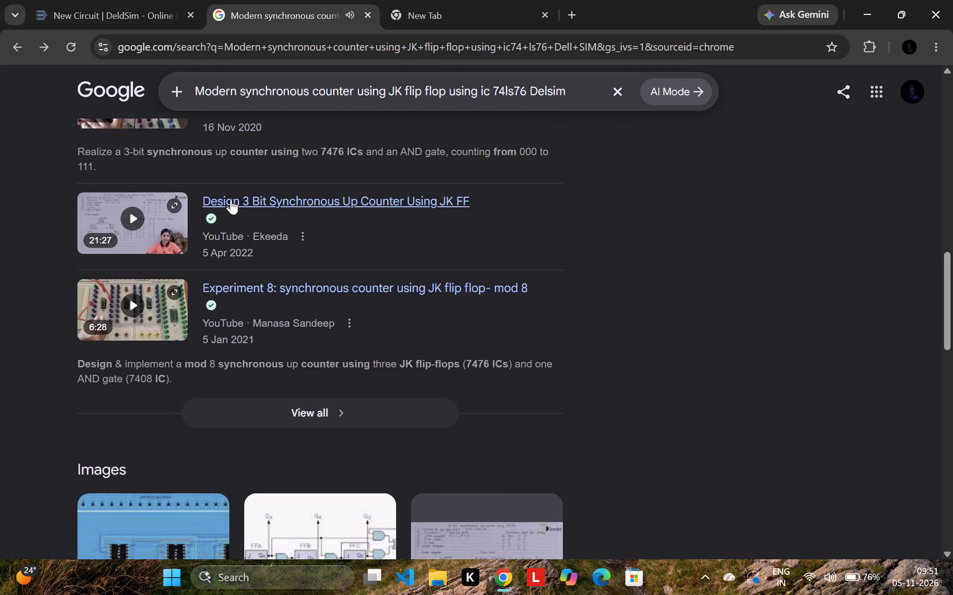
{"action": "scroll", "coordinate": [232, 201], "scroll_direction": "down", "scroll_amount": 8}
{"action": "left_click", "coordinate": [247, 197]}
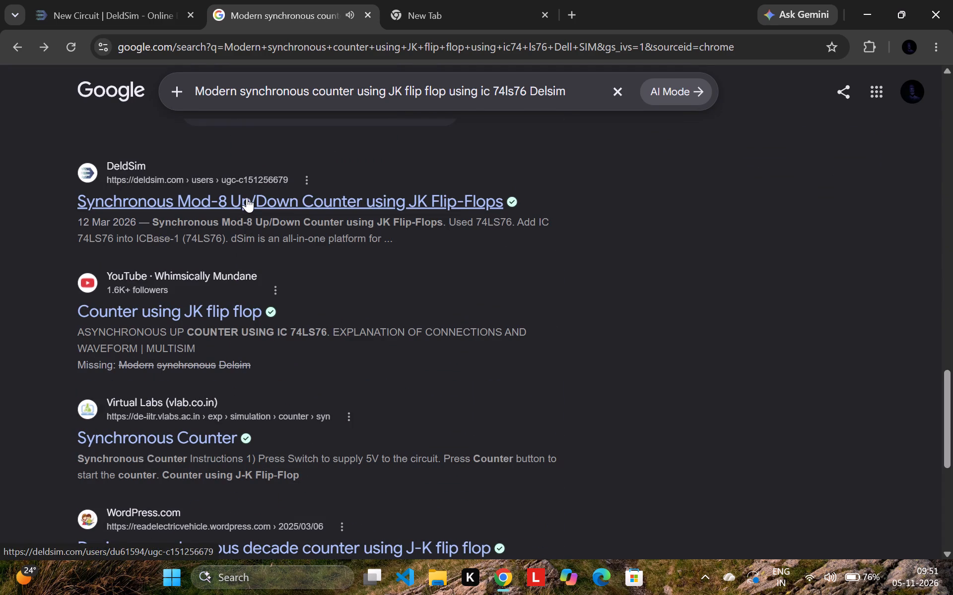
Fork the Mod-8 Up/Down Counter into the simulator to view its wiring, and close both of its pages.
{"action": "left_click", "coordinate": [379, 277]}
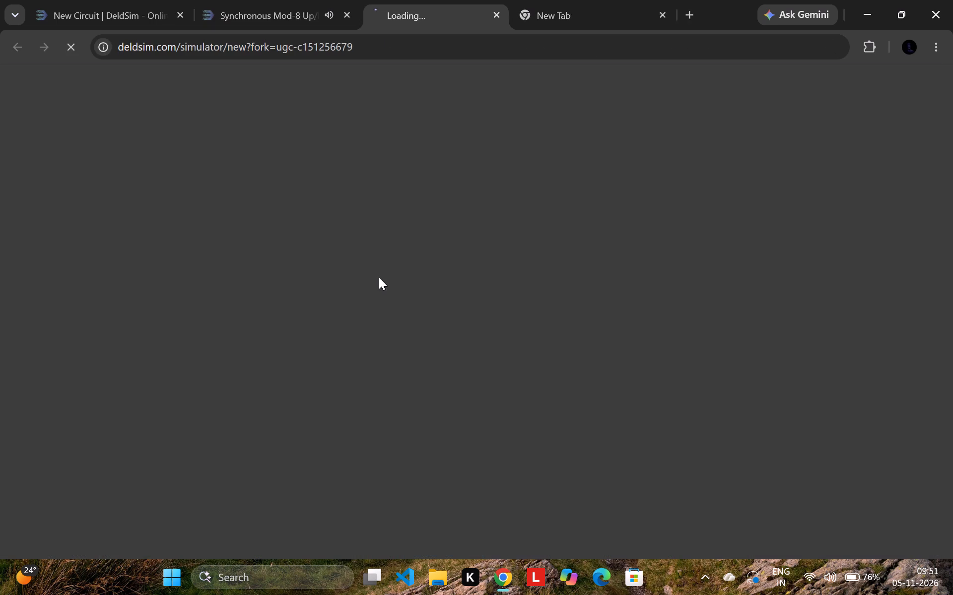
{"action": "left_click", "coordinate": [346, 17]}
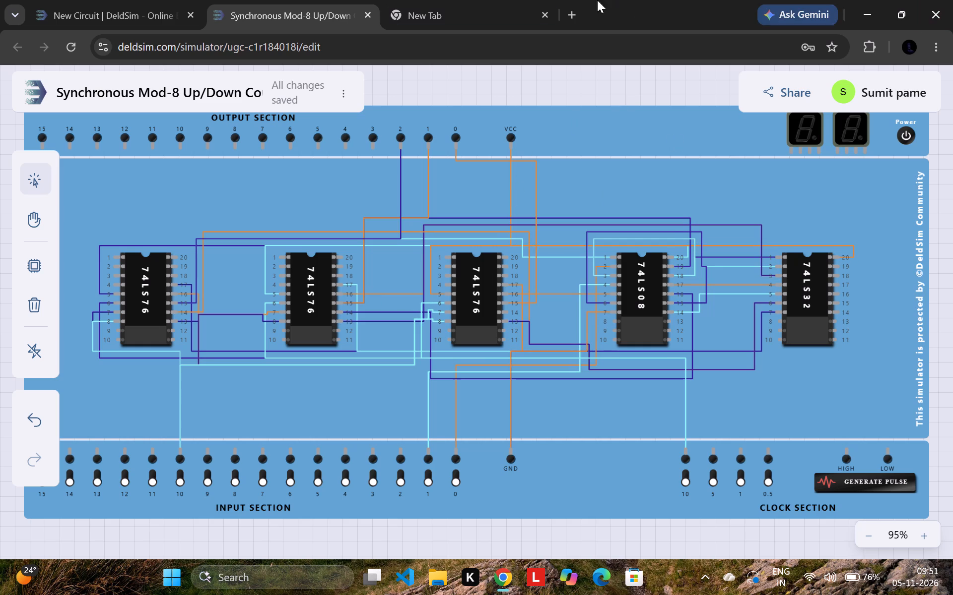
{"action": "left_click", "coordinate": [371, 12]}
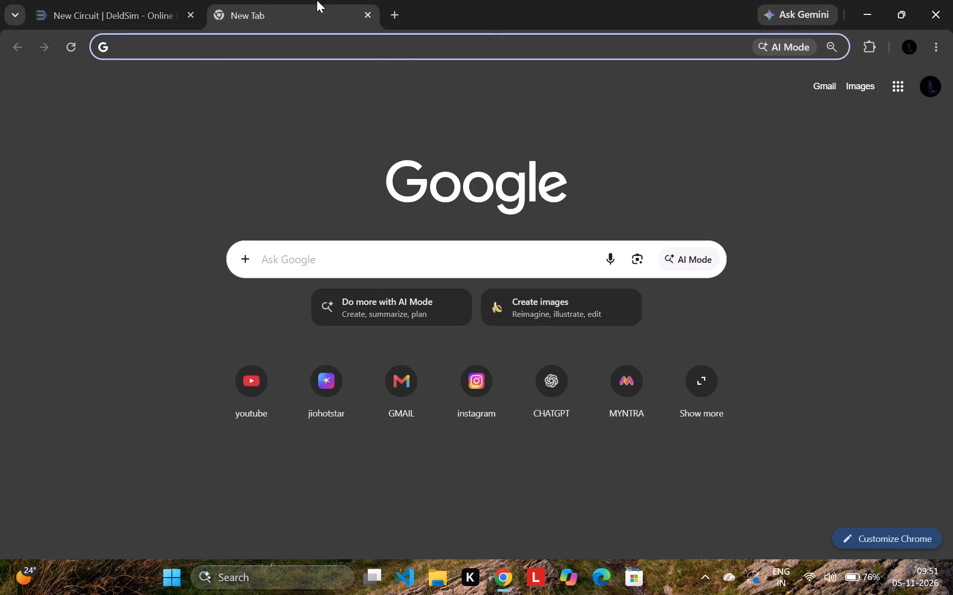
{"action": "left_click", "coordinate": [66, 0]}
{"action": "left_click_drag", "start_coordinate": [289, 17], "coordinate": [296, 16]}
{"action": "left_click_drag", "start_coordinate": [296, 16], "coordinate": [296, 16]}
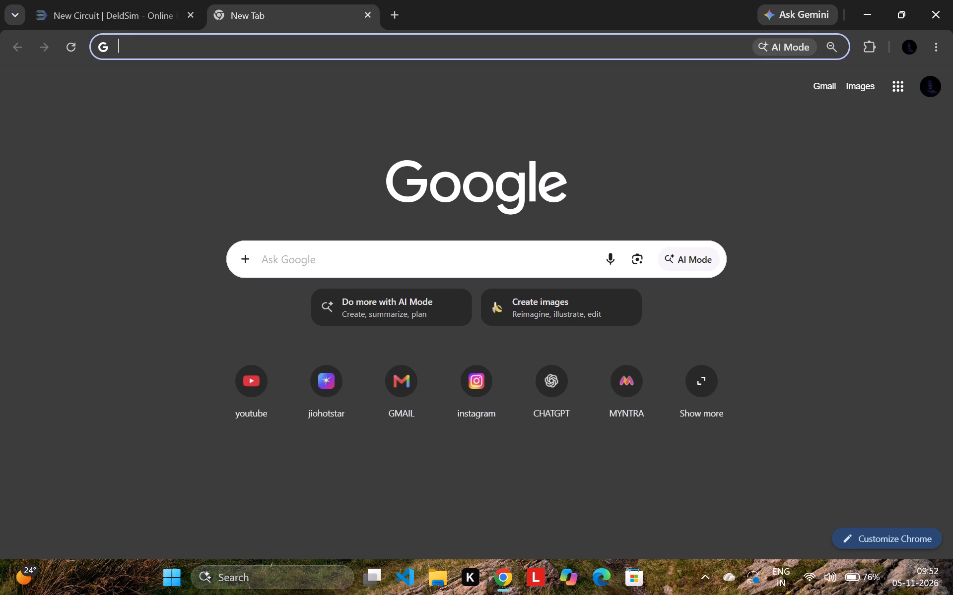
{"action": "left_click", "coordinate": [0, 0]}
Return to the New Circuit simulation and generate seven single pulses to check the counting sequence on outputs 9, 8 and 7.
{"action": "left_click", "coordinate": [67, 0]}
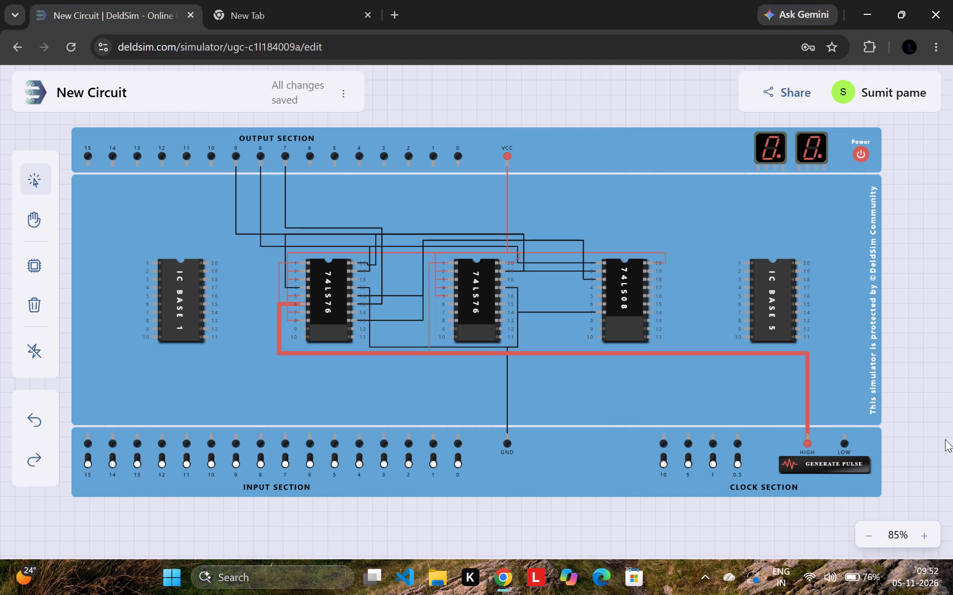
{"action": "left_click", "coordinate": [867, 468]}
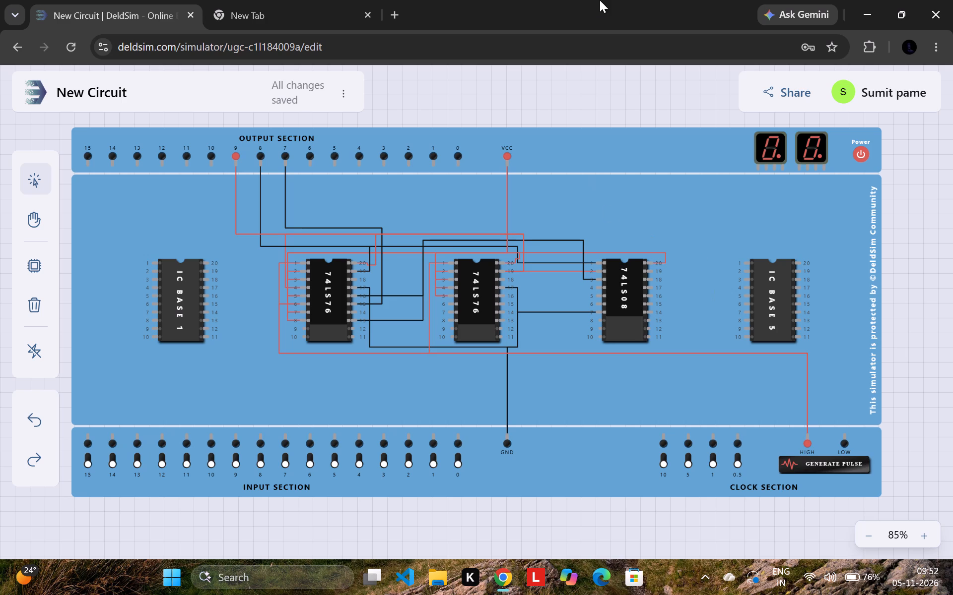
{"action": "left_click", "coordinate": [798, 464]}
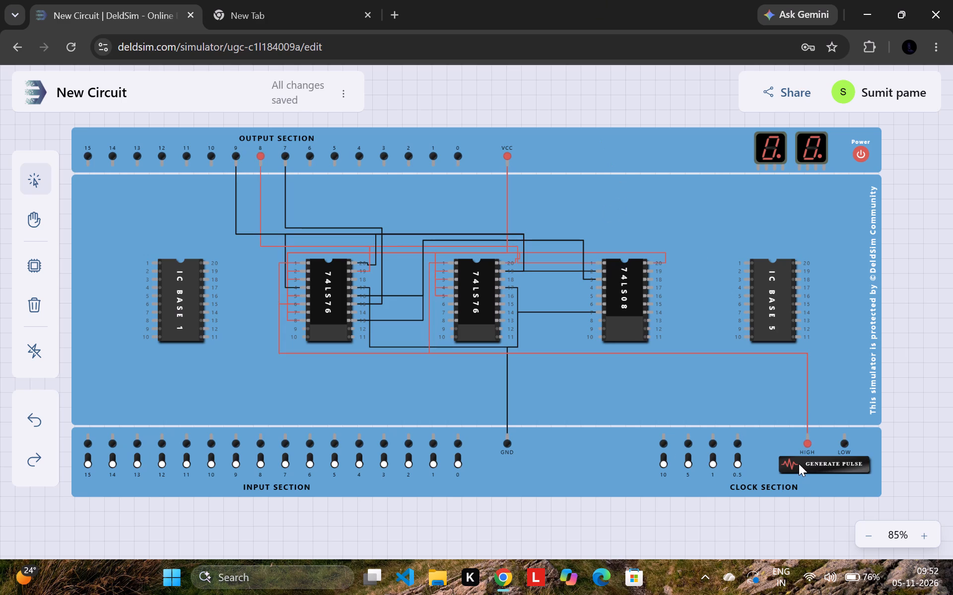
{"action": "left_click", "coordinate": [799, 464]}
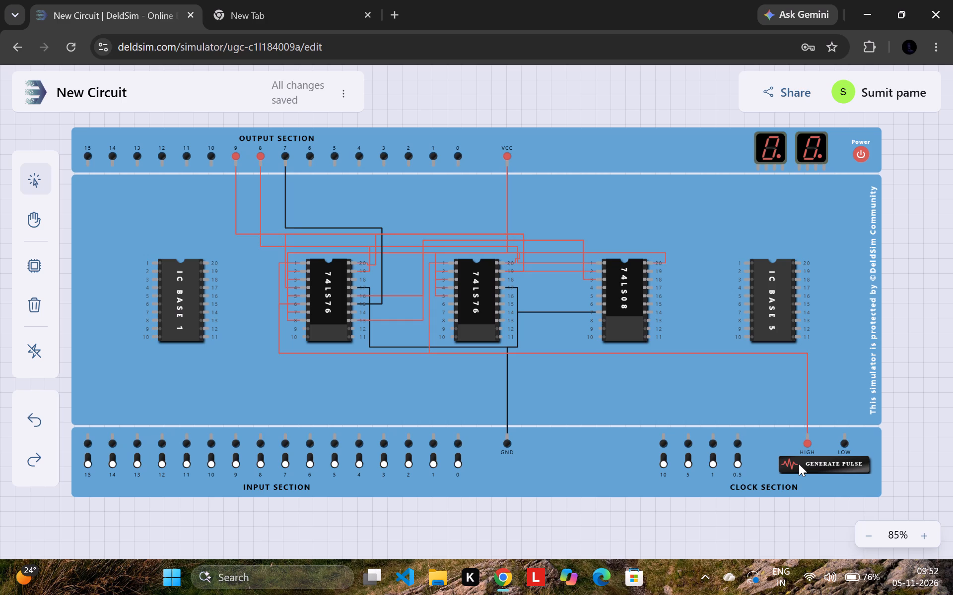
{"action": "left_click", "coordinate": [799, 464]}
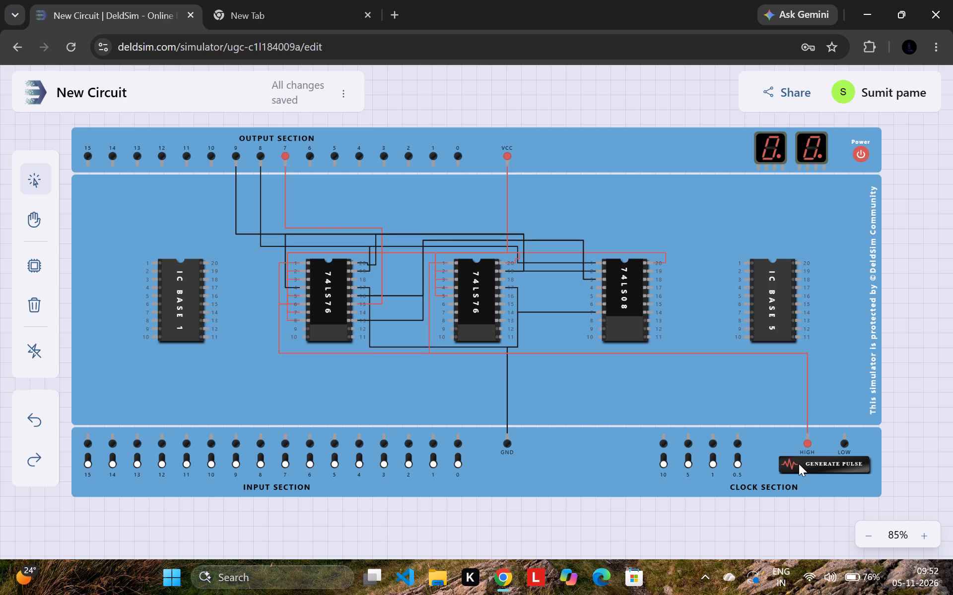
{"action": "left_click", "coordinate": [799, 464]}
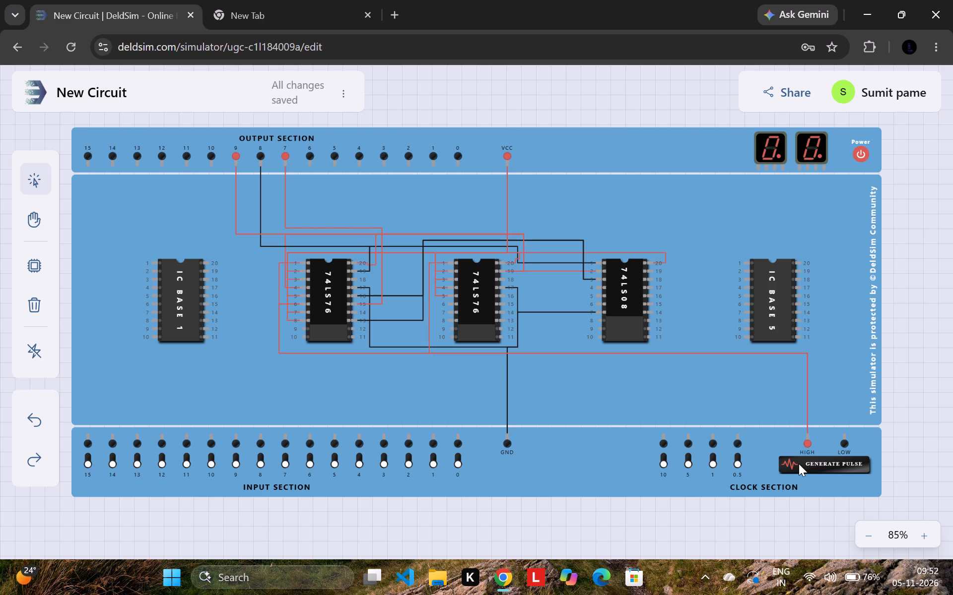
{"action": "left_click", "coordinate": [799, 464]}
{"action": "left_click", "coordinate": [799, 464]}
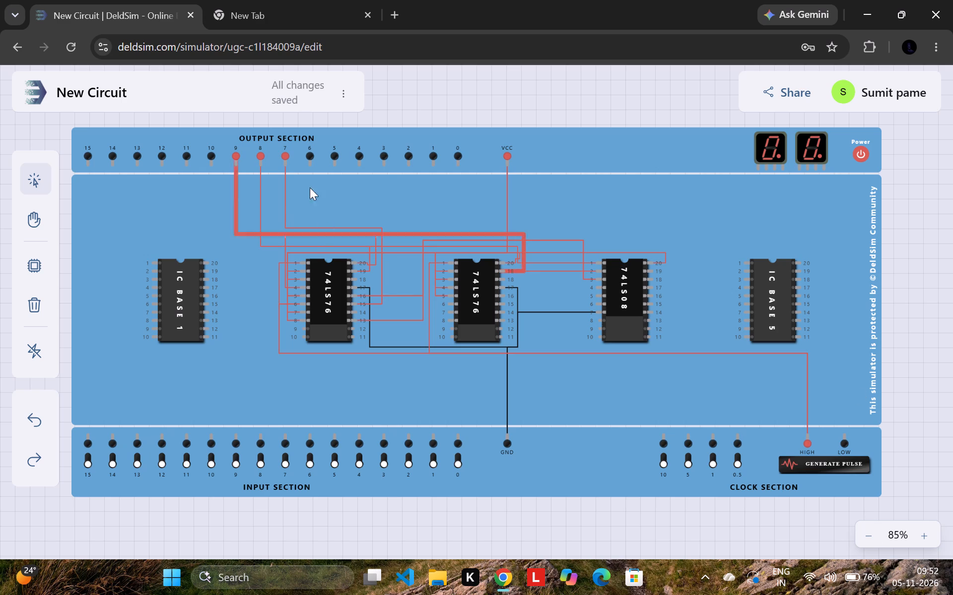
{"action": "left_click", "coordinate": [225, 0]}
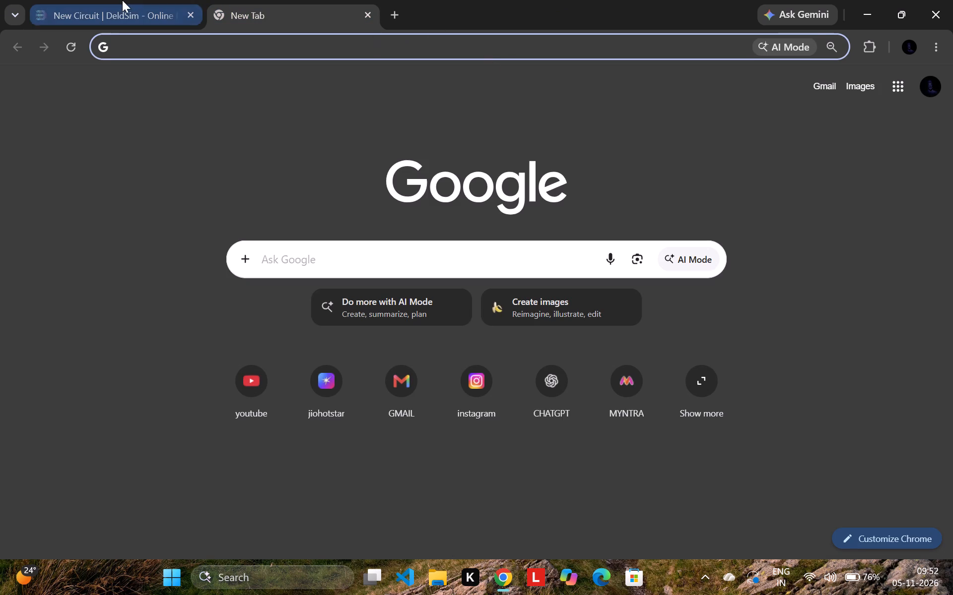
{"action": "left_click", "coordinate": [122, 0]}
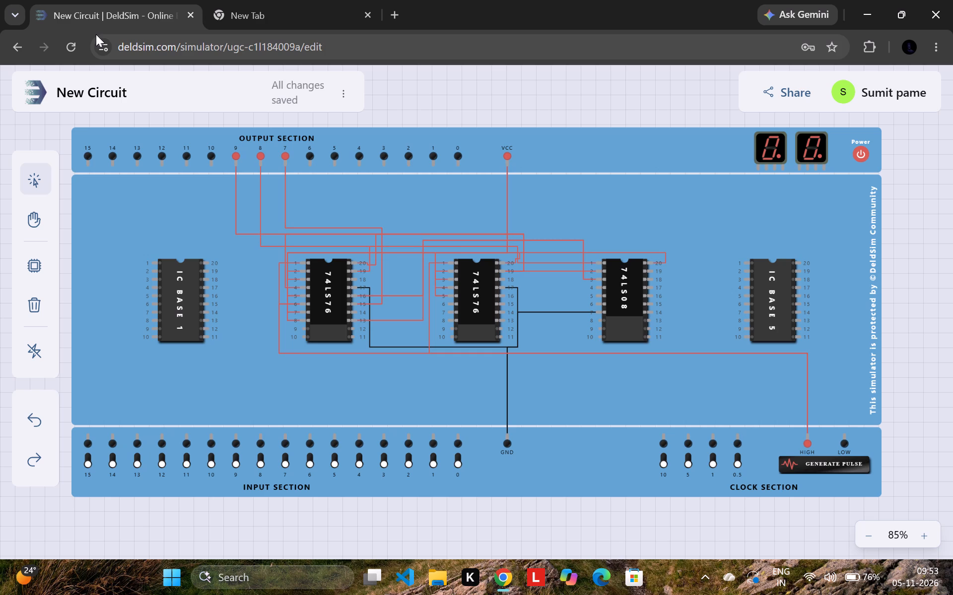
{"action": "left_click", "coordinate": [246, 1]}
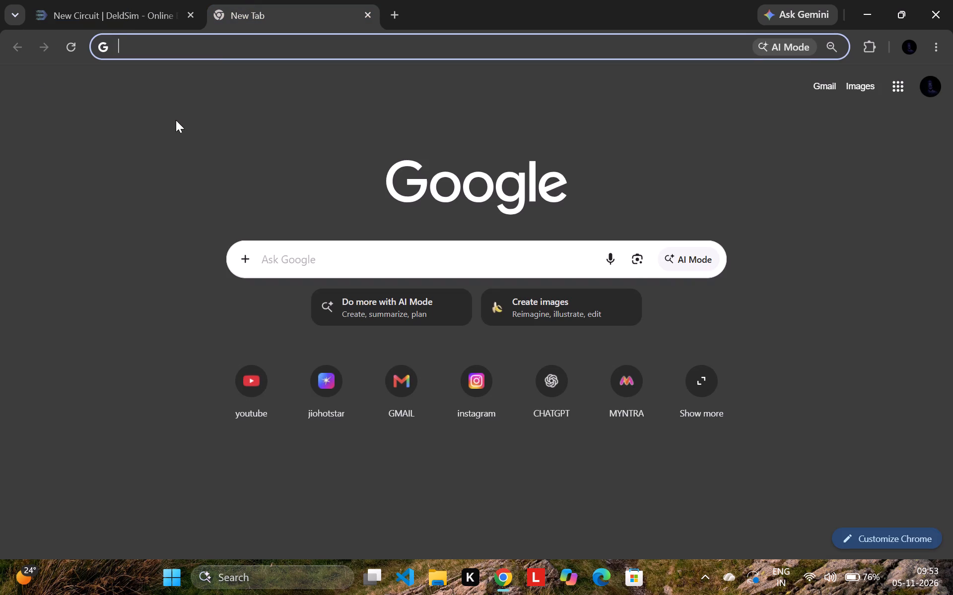